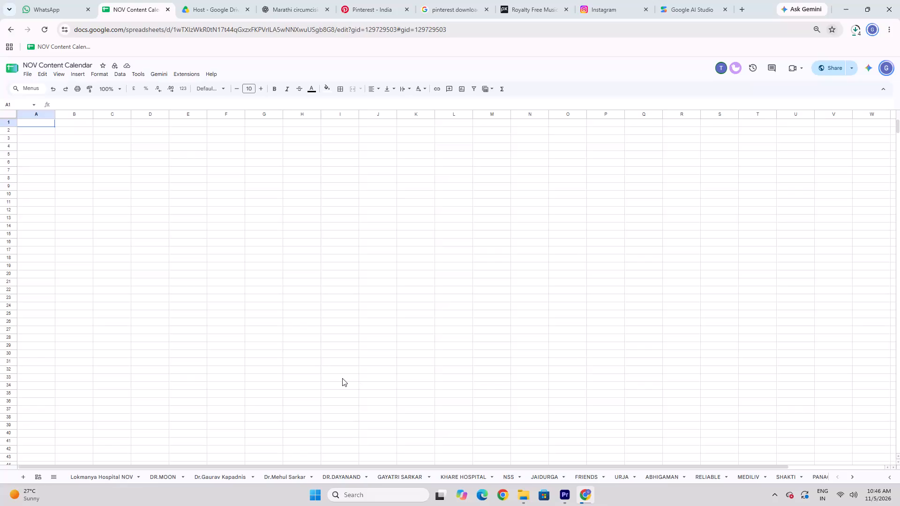
Open the PANACEA sheet of the NOV Content Calendar.
scroll(90, 476, up, 13)
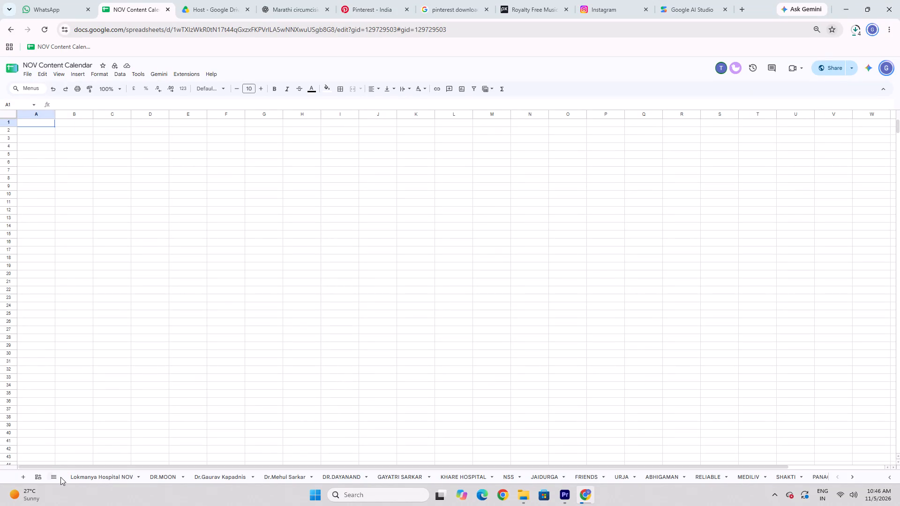
click(54, 477)
scroll(87, 383, up, 12)
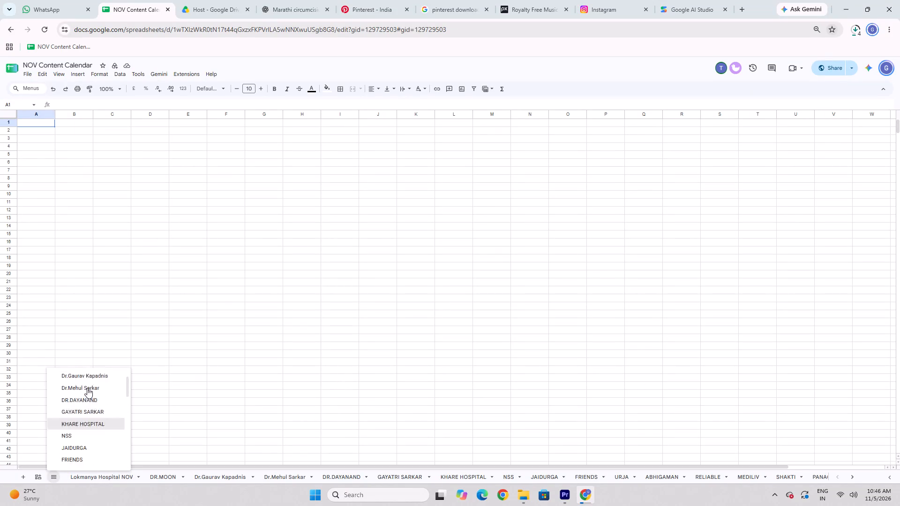
scroll(87, 388, up, 6)
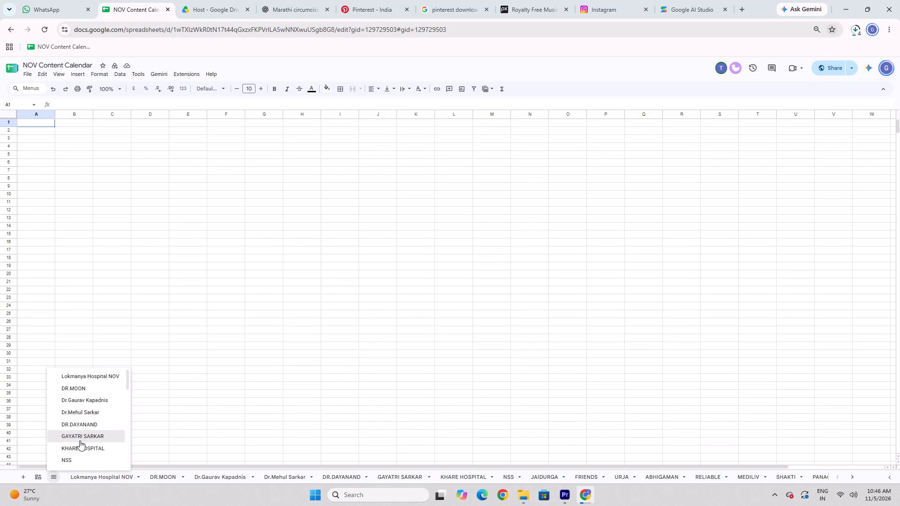
scroll(80, 440, down, 1)
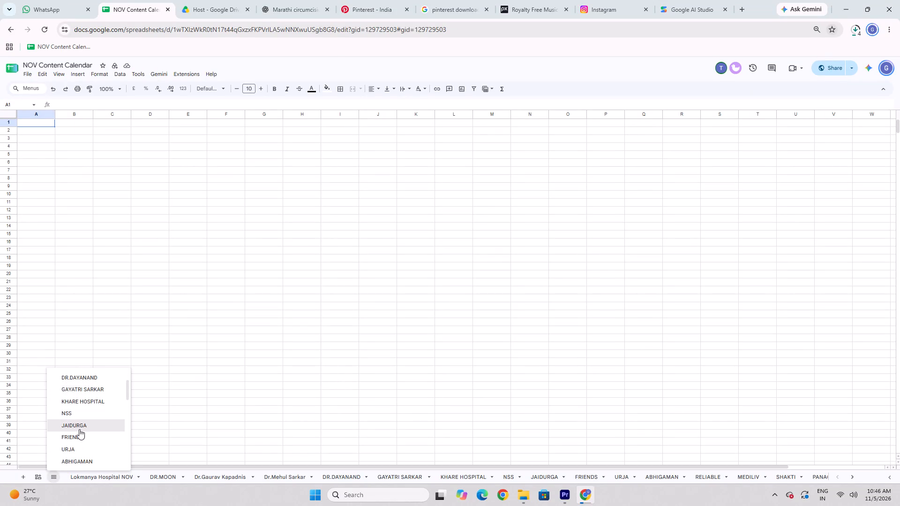
scroll(79, 429, down, 2)
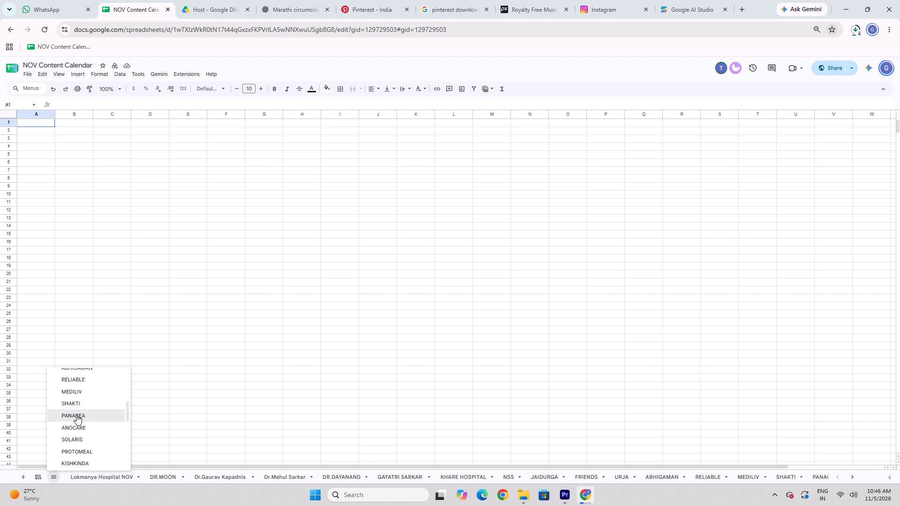
click(76, 415)
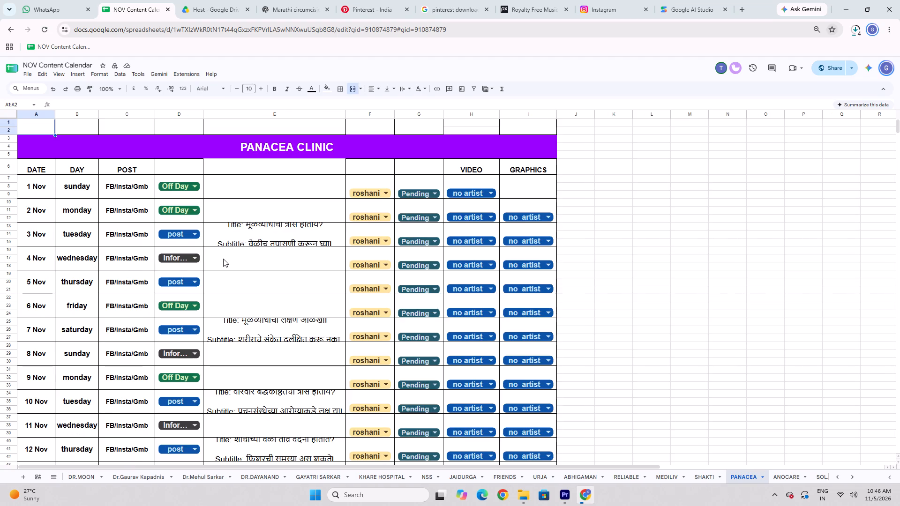
Set the content type to Off Day for 4 Nov and Informative Reel for 5 Nov.
click(200, 258)
click(277, 260)
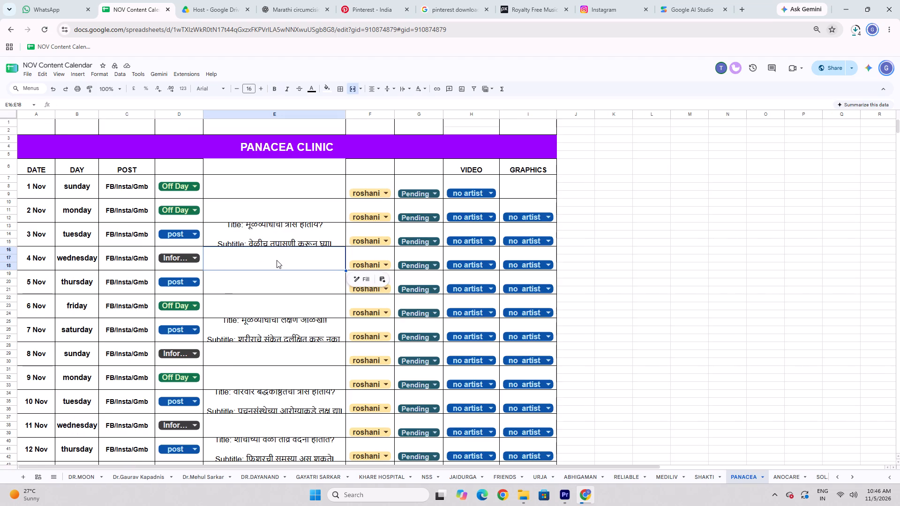
click(187, 259)
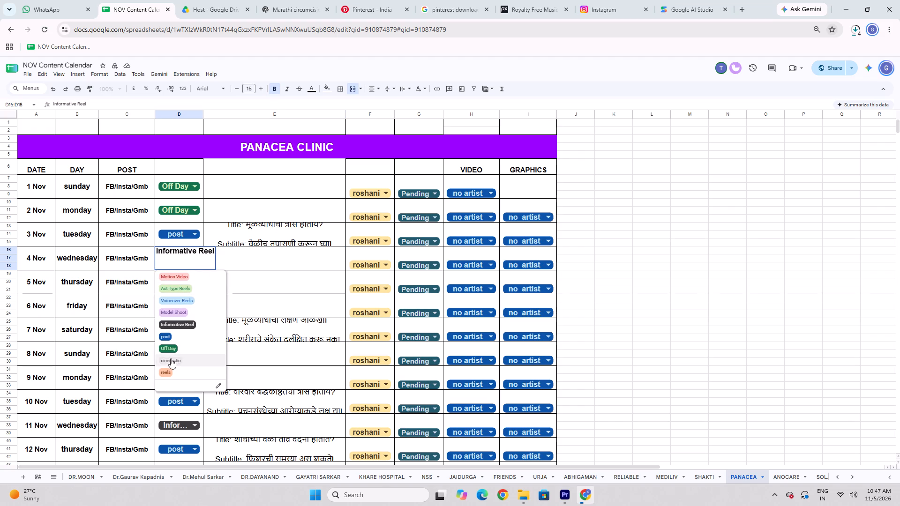
click(171, 349)
click(180, 278)
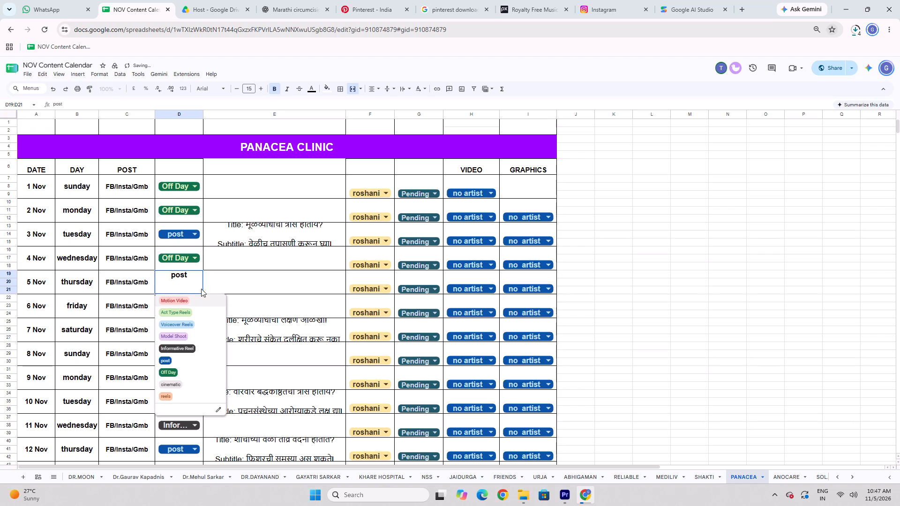
click(175, 345)
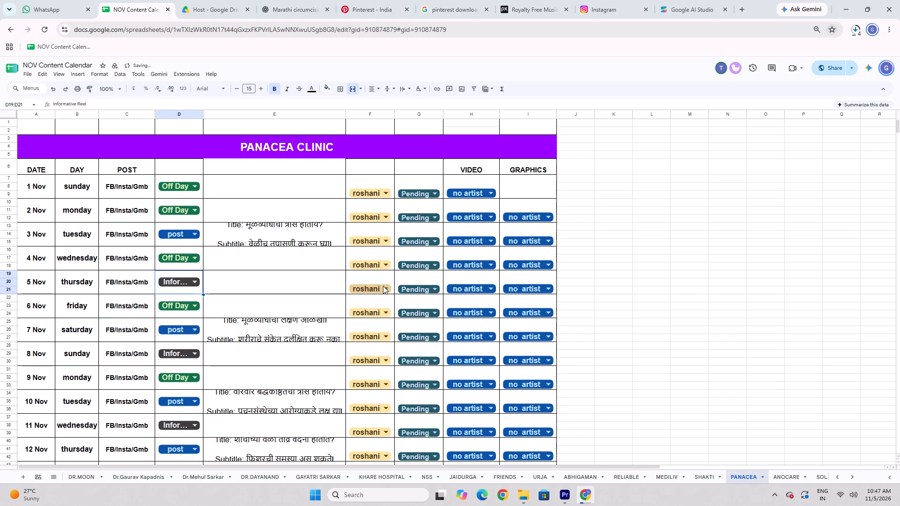
For 5 Nov, set the status to In Progress and the video artist to Gaurav.
click(381, 286)
click(378, 286)
click(415, 286)
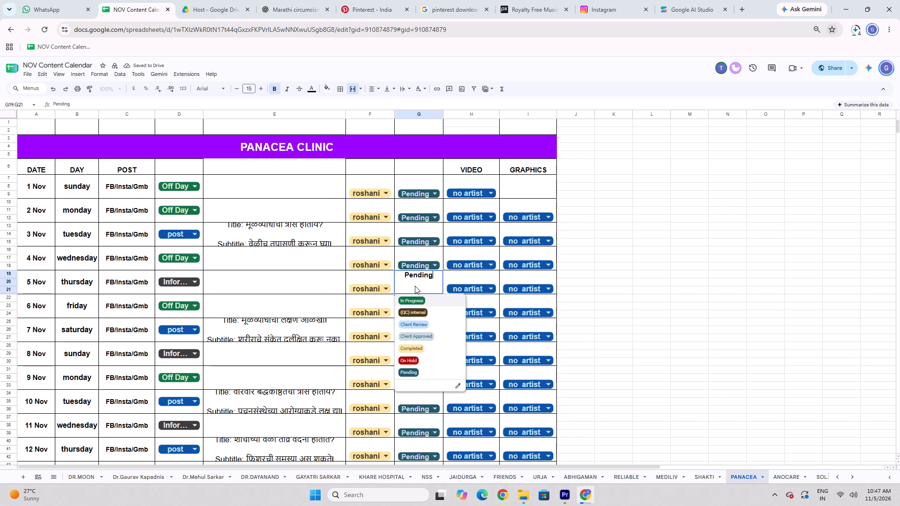
click(412, 302)
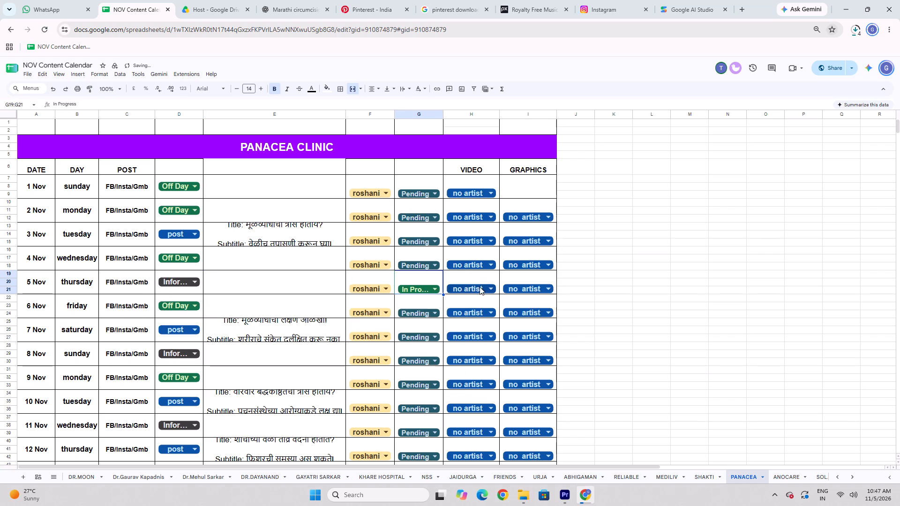
click(477, 286)
click(458, 300)
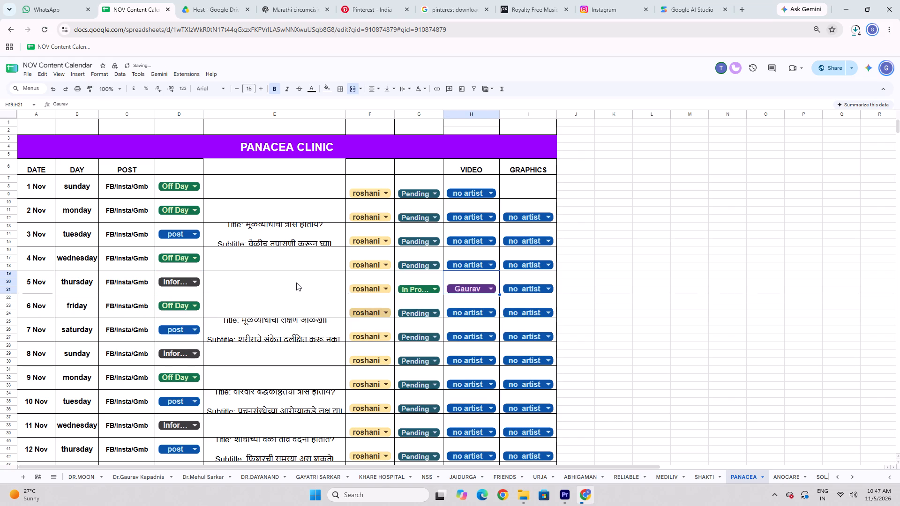
Switch to Adobe Premiere, save the anocare oct 05 project and return the playhead to the start of Sequence 01.
key(alt+Tab)
click(382, 368)
alt+scroll(389, 372, down, 5)
key(ctrl+s)
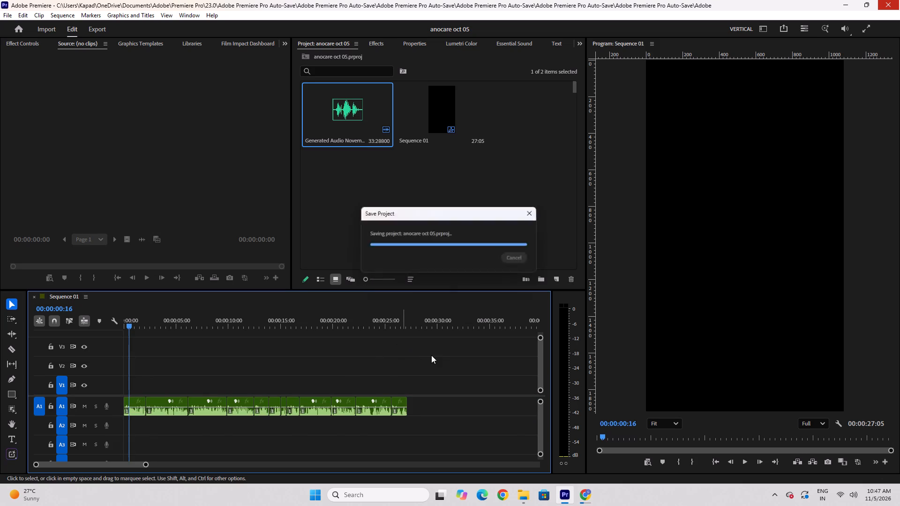
key(space)
alt+scroll(145, 346, up, 4)
drag(139, 321, 67, 324)
Switch back to the content calendar in Chrome and open the JAIDURGA sheet.
key(alt+Tab)
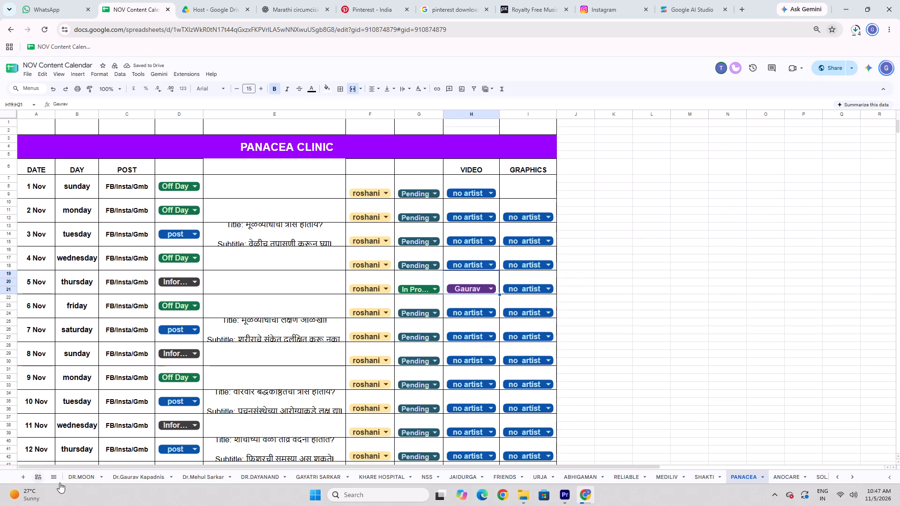
click(59, 480)
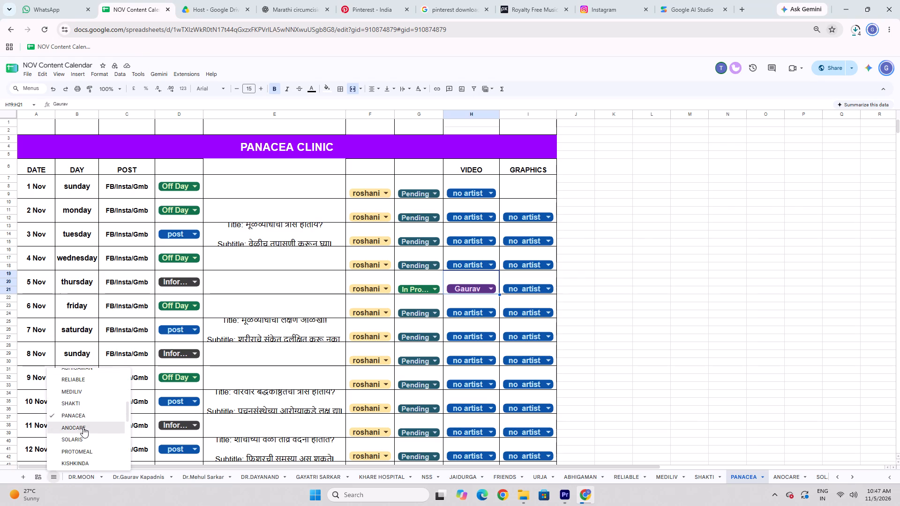
scroll(83, 427, up, 8)
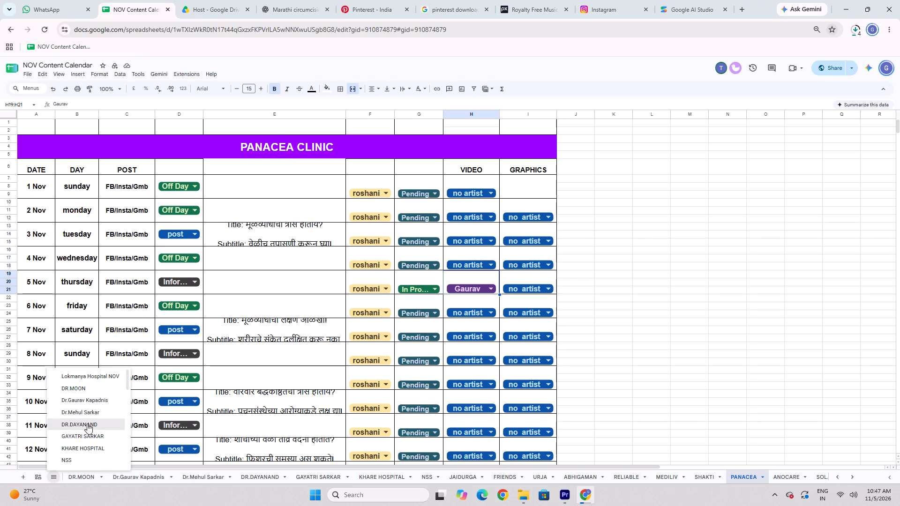
scroll(88, 433, down, 2)
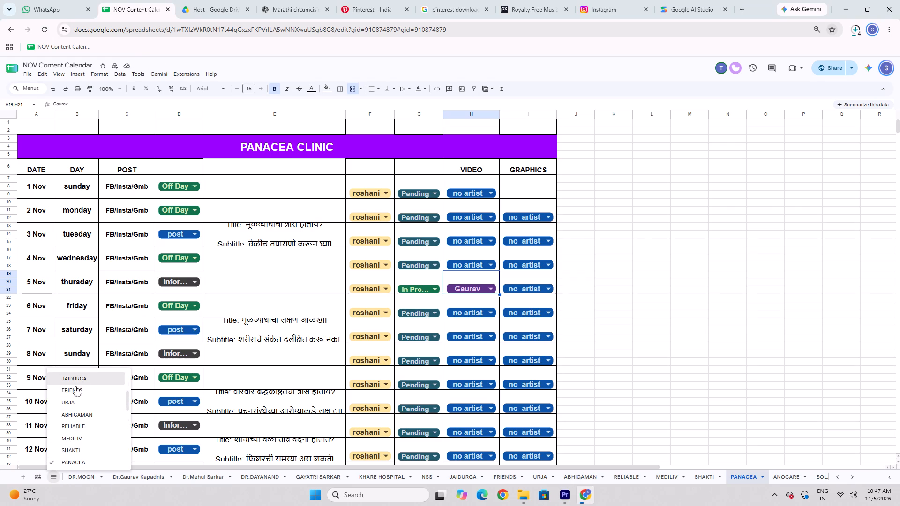
click(80, 380)
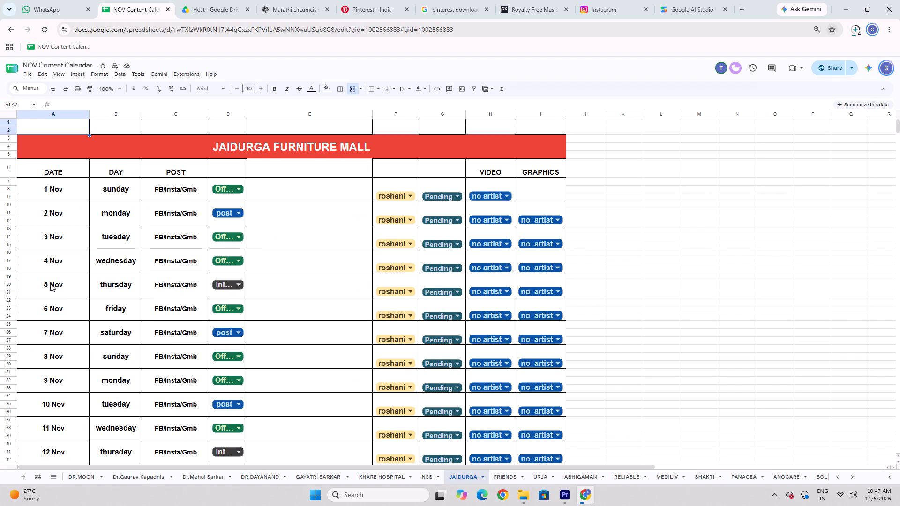
For 5 Nov, set the video artist to Gaurav and the status to Completed.
click(37, 283)
click(495, 287)
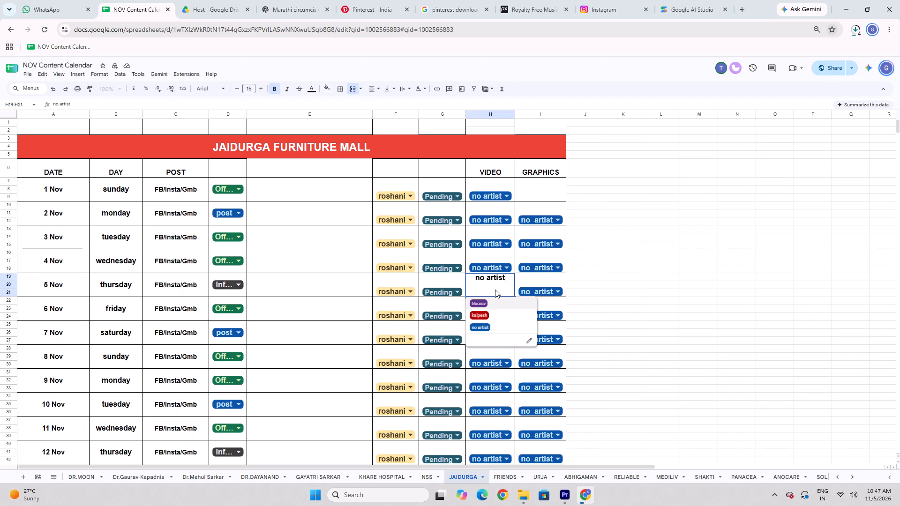
click(483, 301)
click(429, 289)
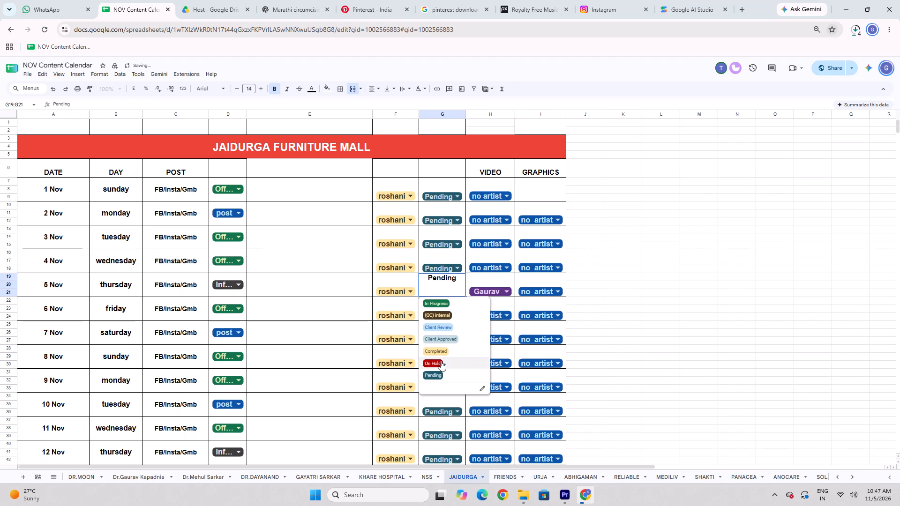
click(437, 354)
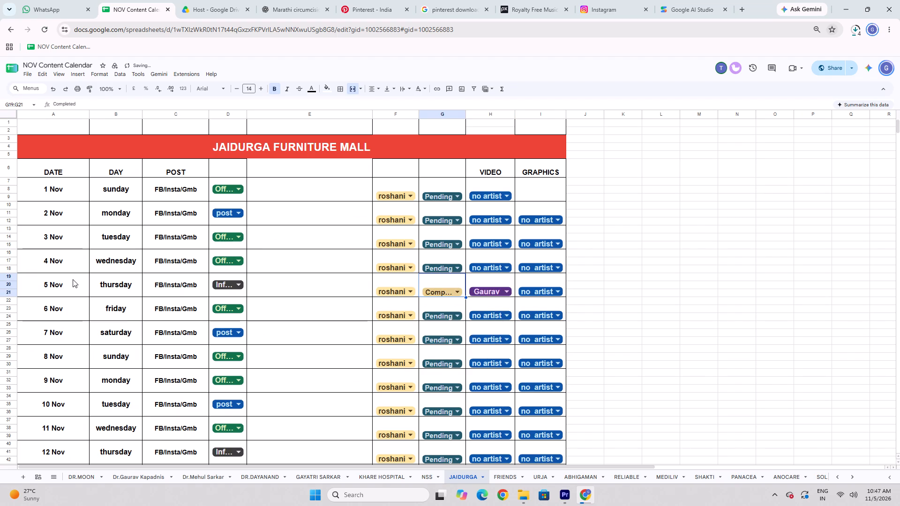
Fill the whole 5 Nov entry, rows 19 to 21, with yellow.
click(31, 283)
click(11, 278)
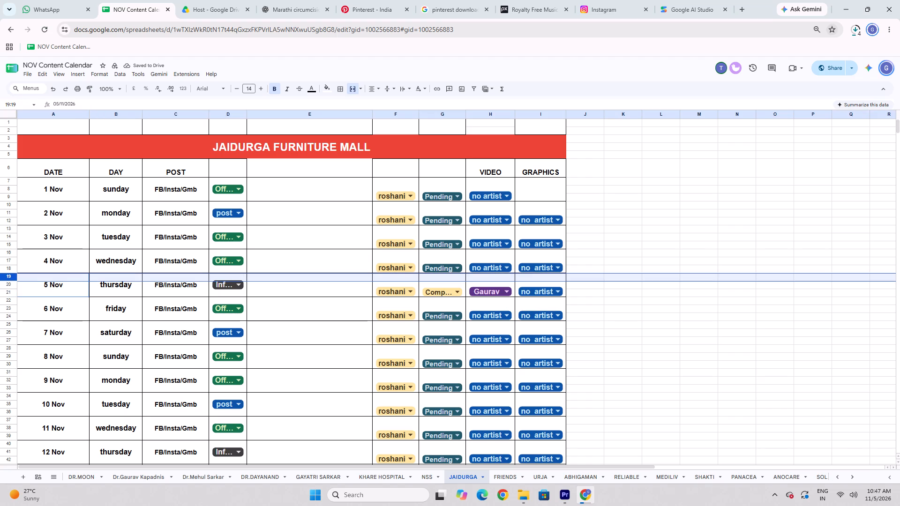
shift+click(11, 298)
shift+click(10, 292)
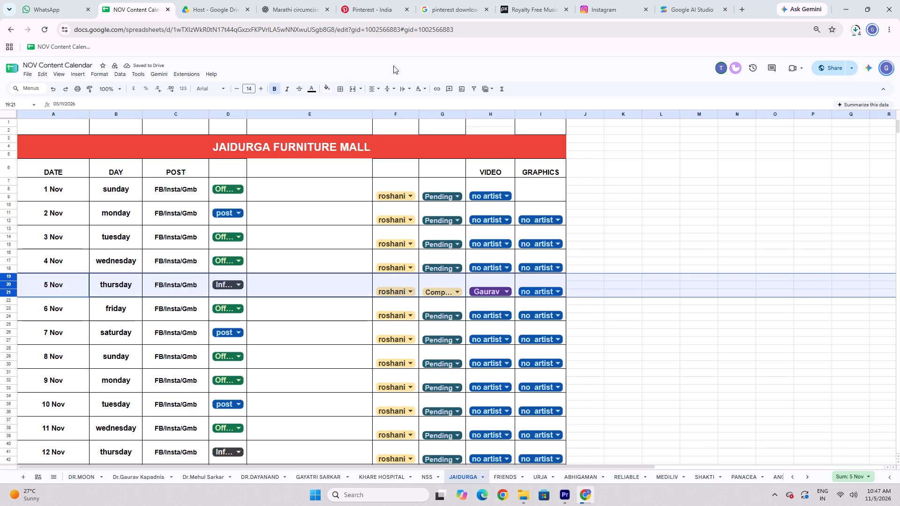
click(328, 89)
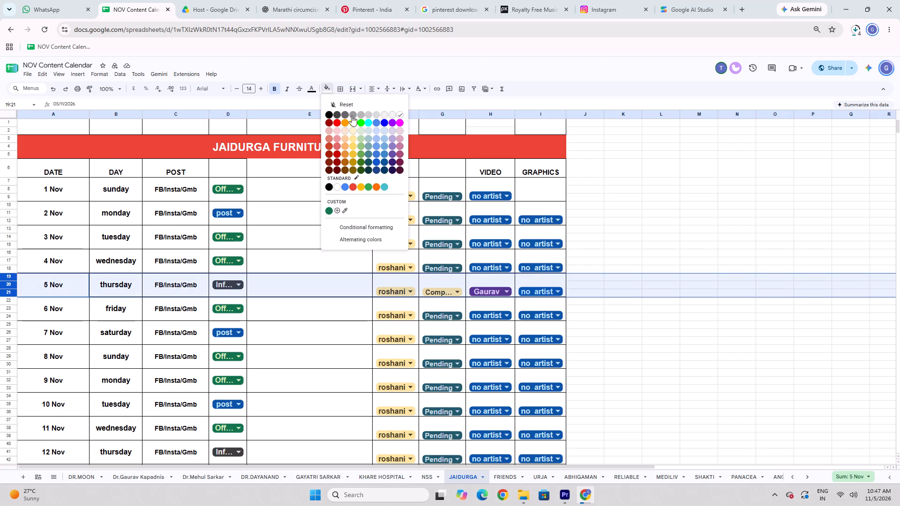
click(354, 119)
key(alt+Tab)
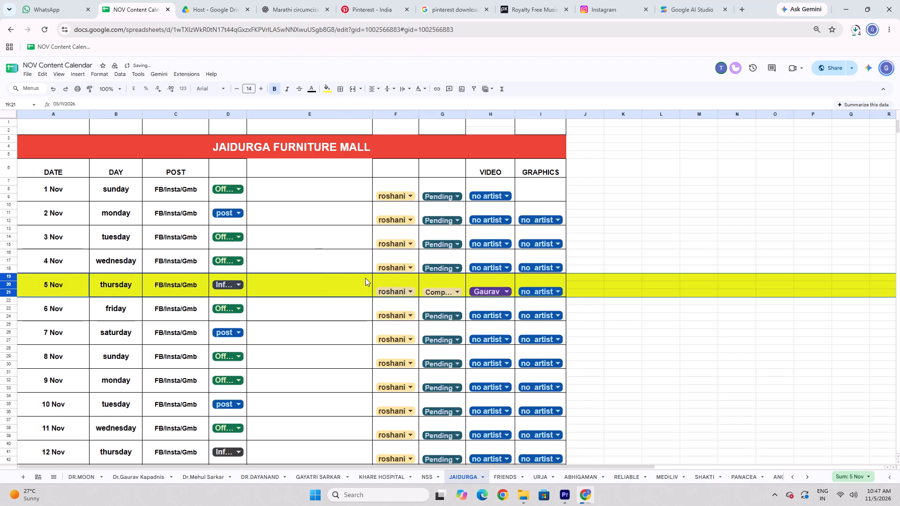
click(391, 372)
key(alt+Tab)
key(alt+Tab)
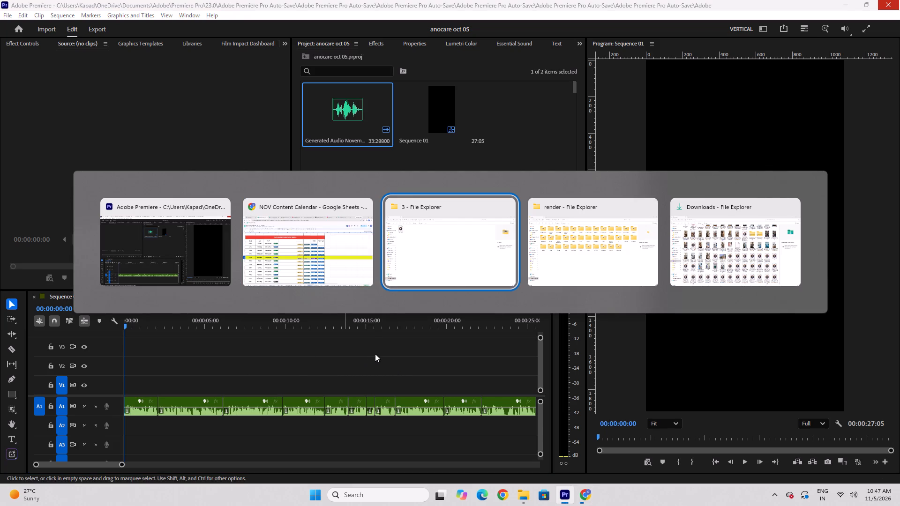
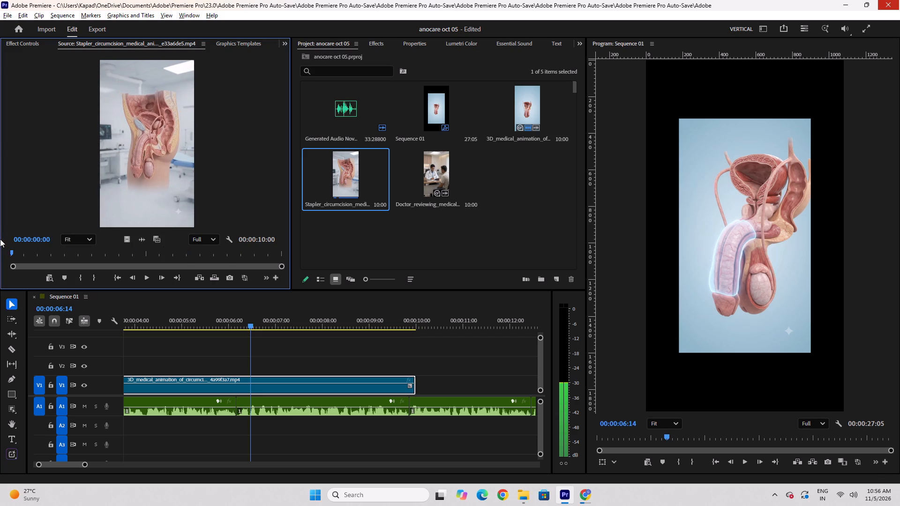
drag(0, 239, 175, 261)
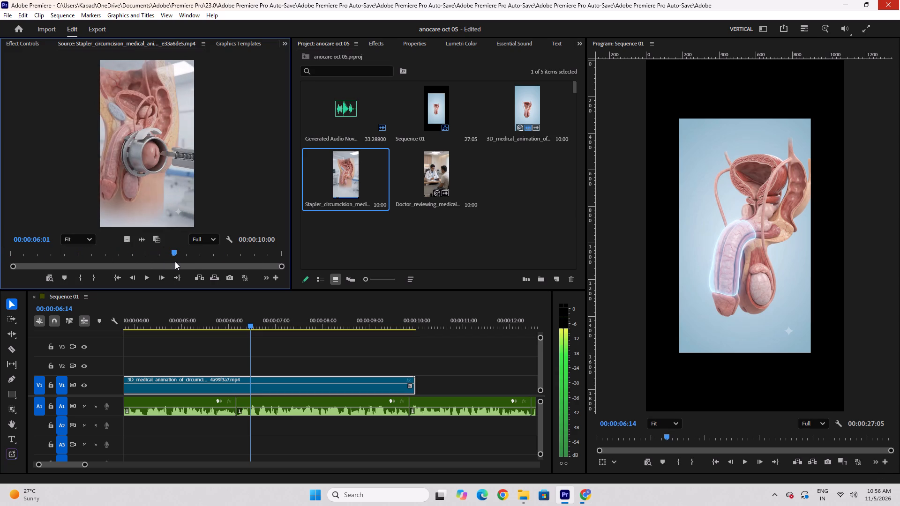
drag(175, 261, 196, 266)
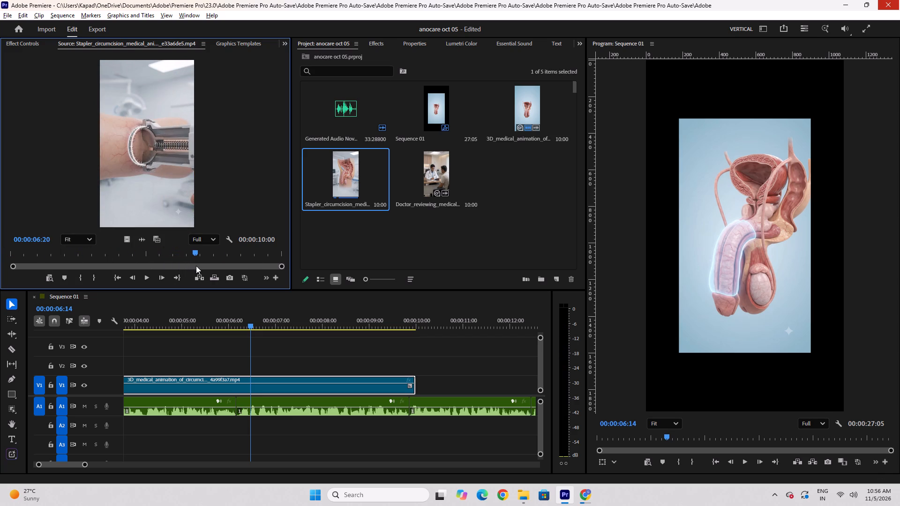
drag(196, 266, 193, 266)
click(77, 274)
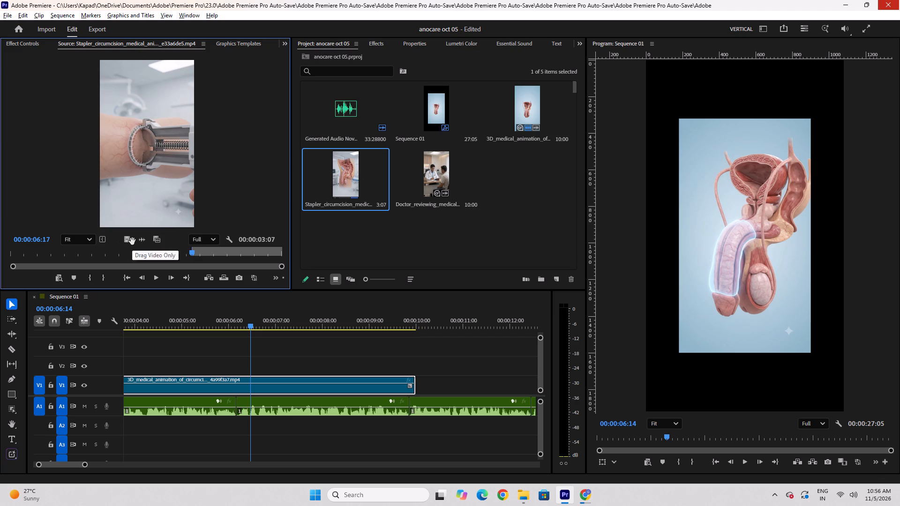
drag(132, 241, 413, 380)
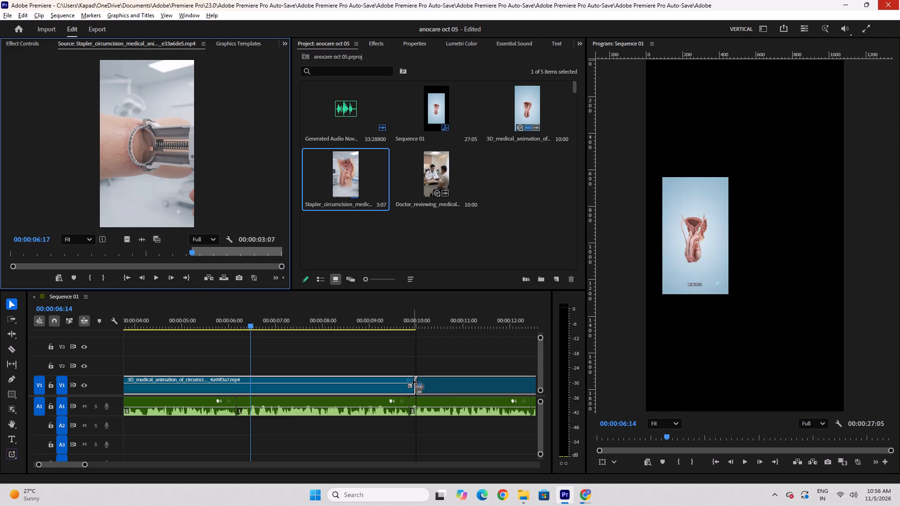
drag(413, 380, 405, 378)
Play the sequence from about 10 seconds to review the stapler clip against the voiceover.
scroll(390, 379, down, 11)
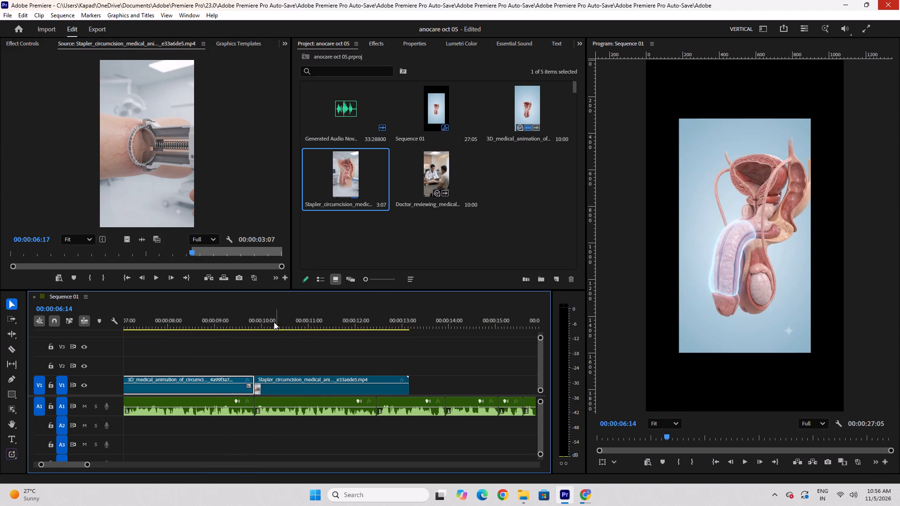
click(267, 322)
key(space)
alt+scroll(363, 378, up, 4)
alt+scroll(430, 379, down, 4)
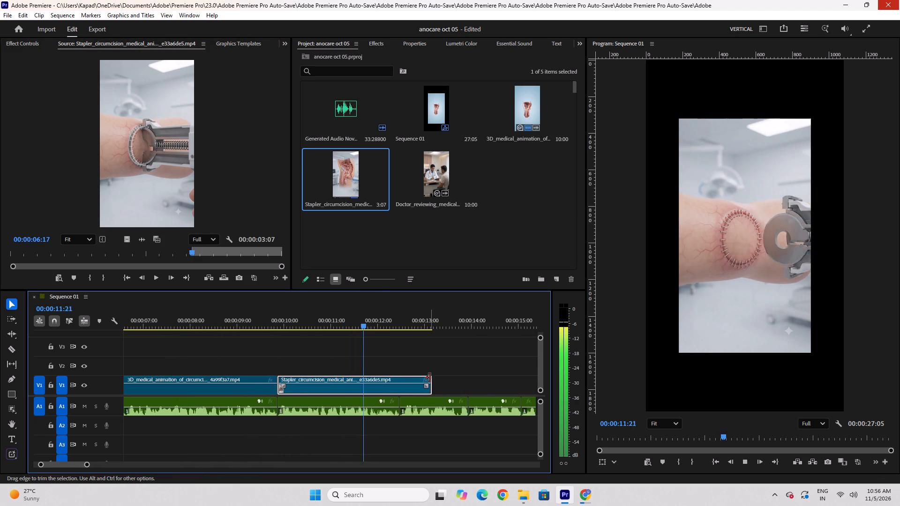
key(space)
key(space)
key(space)
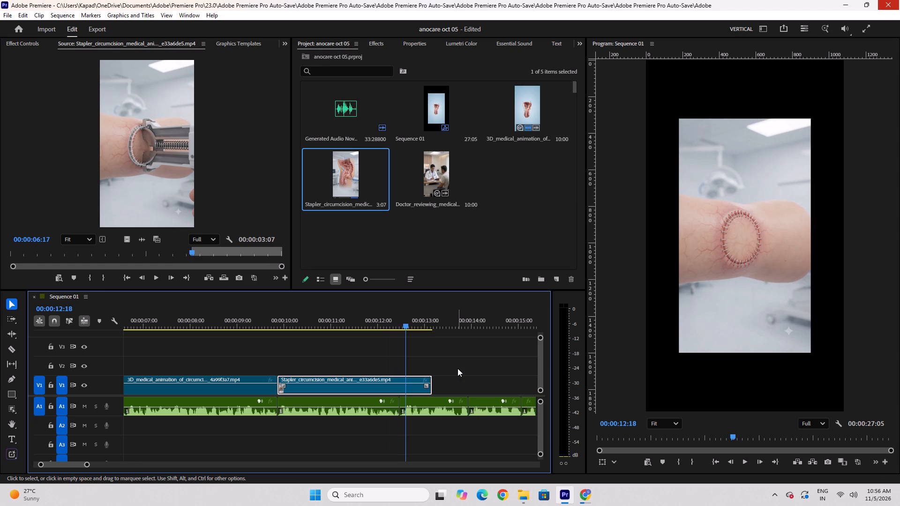
Mark an out point at 00:00:02:10 on the Stapler circumcision source clip.
drag(64, 253, 67, 264)
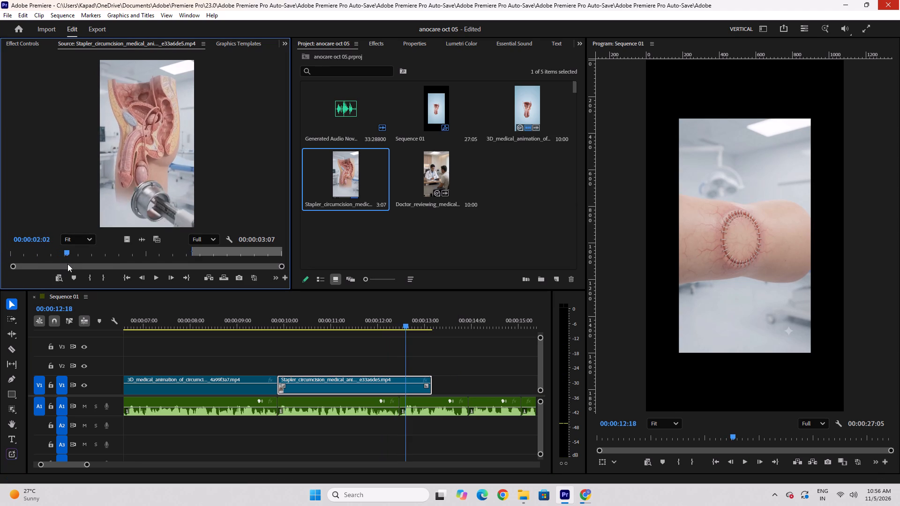
drag(67, 264, 76, 264)
click(103, 280)
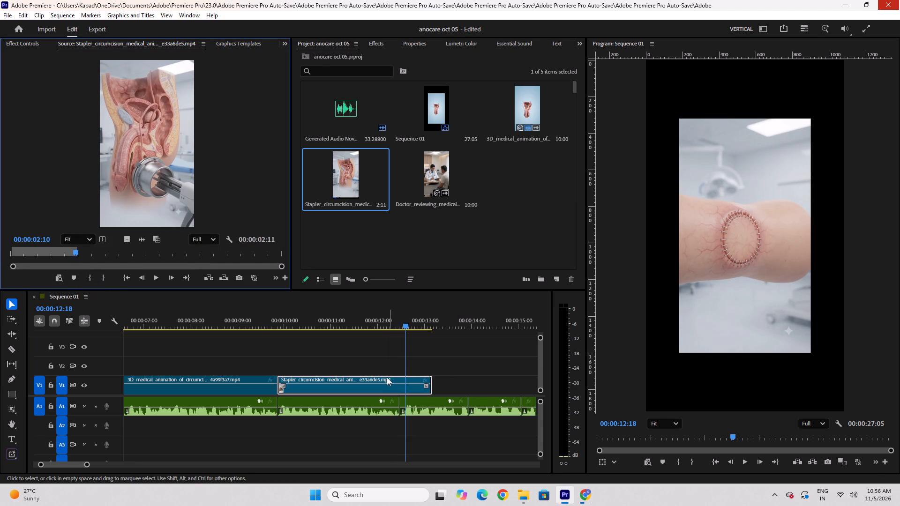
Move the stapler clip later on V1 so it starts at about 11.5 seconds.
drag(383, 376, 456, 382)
Play the voiceover from about 10 seconds onward and compare it with the Revised 30-second Marathi script in ChatGPT.
key(alt+Tab)
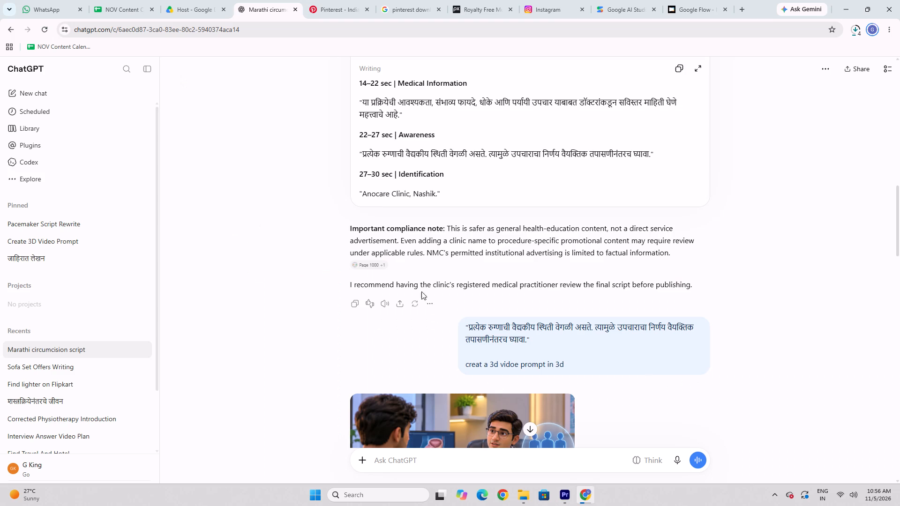
scroll(329, 288, up, 4)
key(alt+Tab)
key(space)
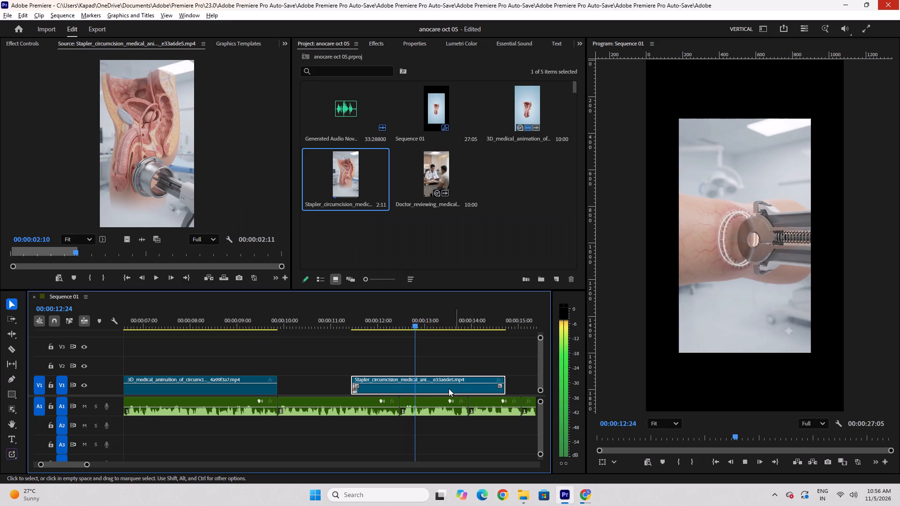
scroll(435, 389, down, 5)
key(alt+Tab)
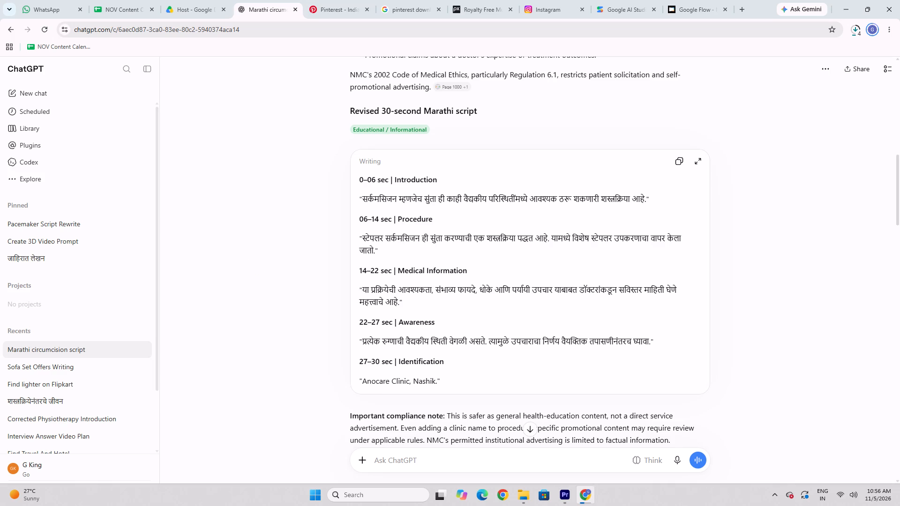
key(alt+Tab)
key(space)
click(224, 316)
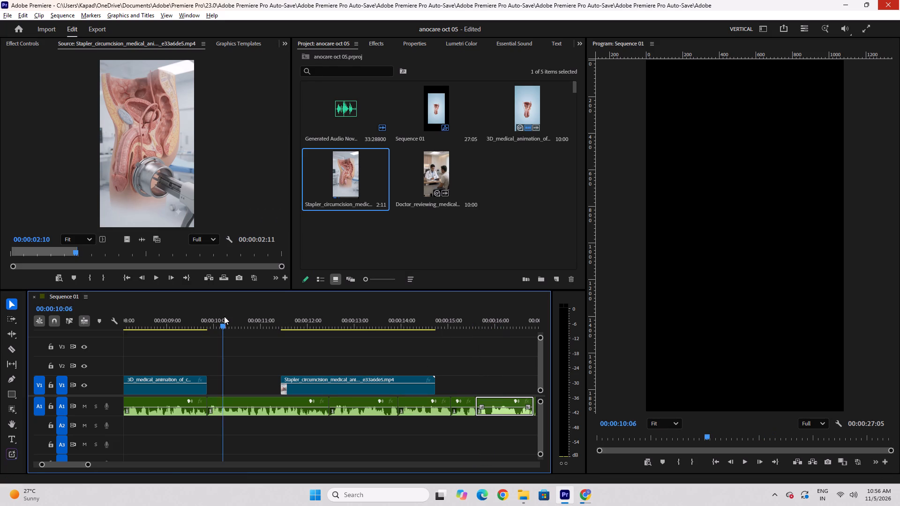
key(space)
alt+scroll(297, 347, up, 3)
key(alt+Tab)
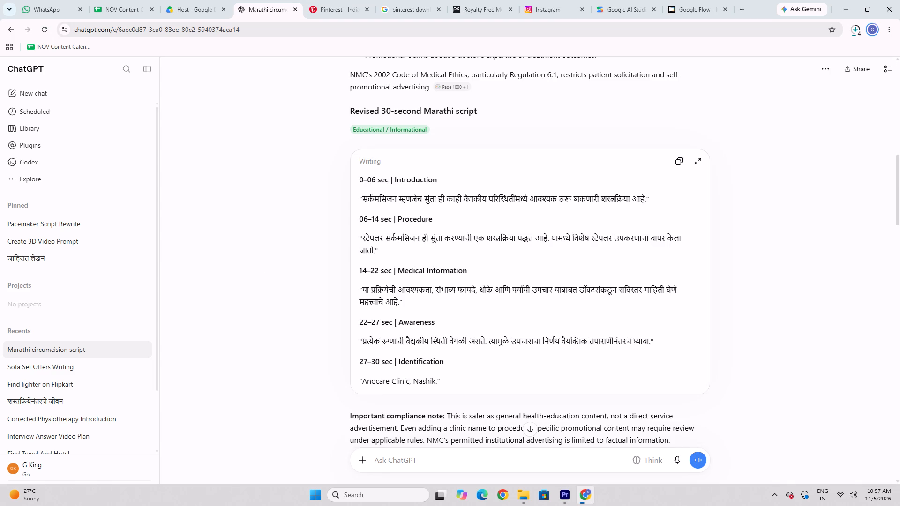
key(alt+Tab)
key(space)
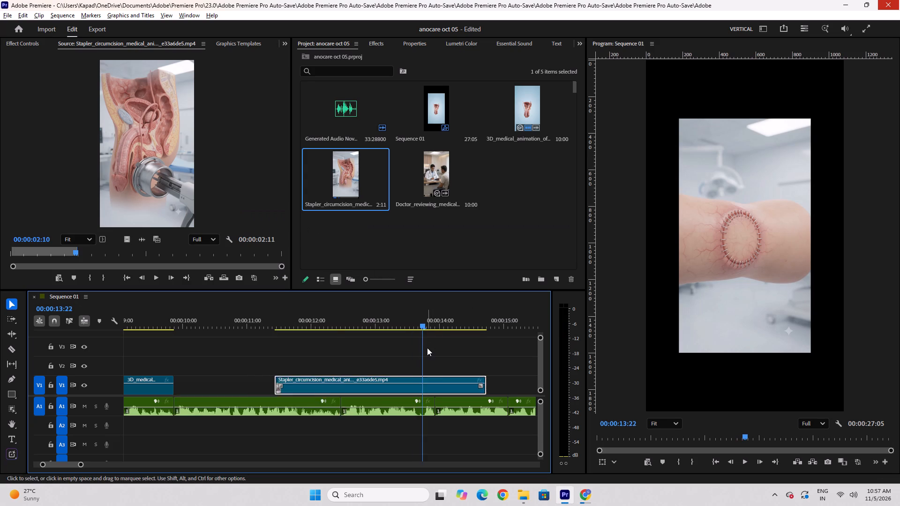
Replay from about 5 seconds, move the stapler clip over the anatomy clip to the voiceover cut just after 6 seconds, and play it.
alt+scroll(428, 349, down, 9)
drag(219, 320, 215, 323)
key(space)
alt+scroll(293, 356, up, 5)
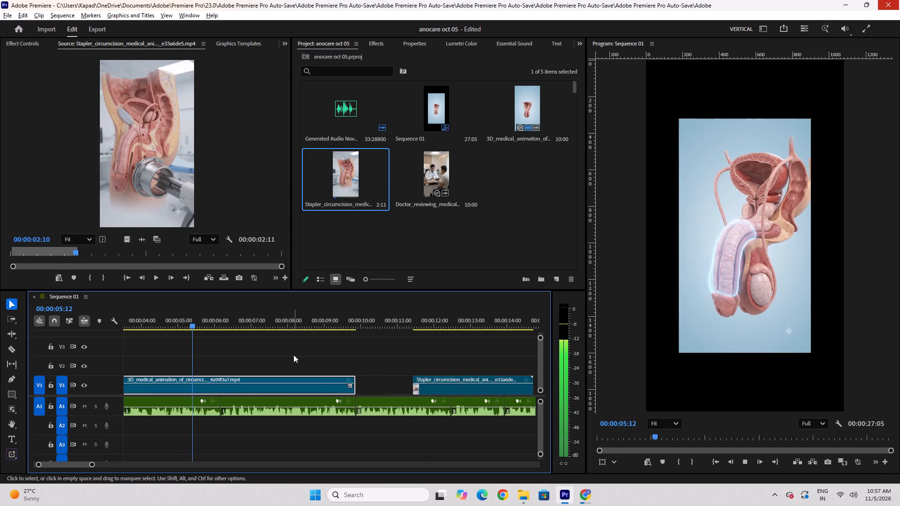
alt+scroll(293, 355, up, 3)
alt+scroll(296, 354, down, 4)
alt+scroll(348, 363, up, 3)
key(space)
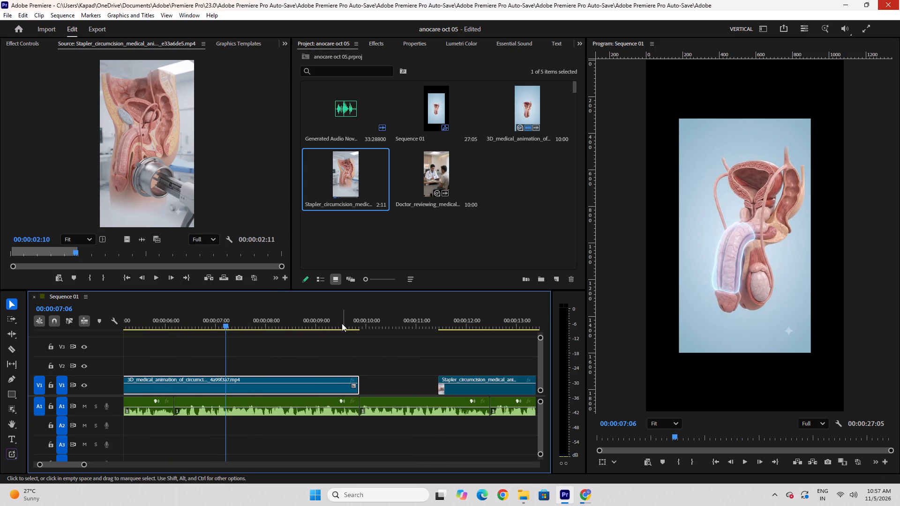
drag(464, 377, 190, 388)
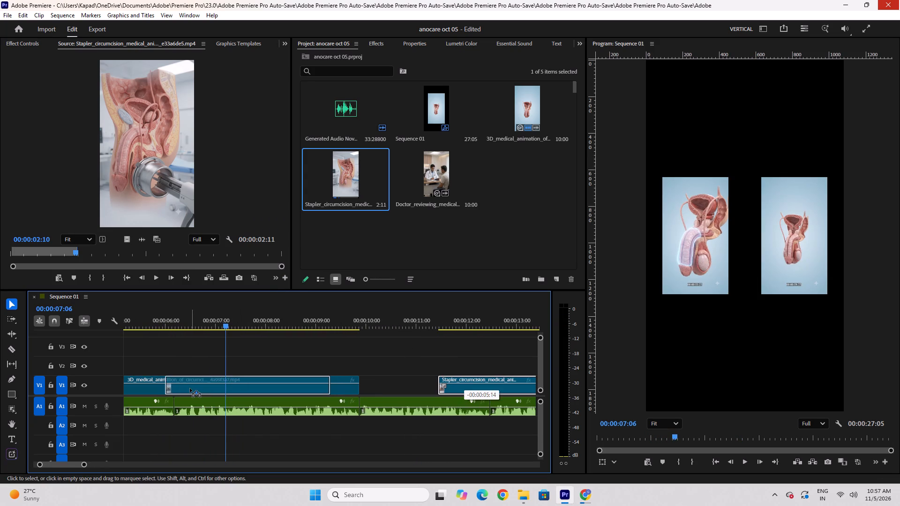
drag(190, 388, 205, 391)
click(178, 324)
key(space)
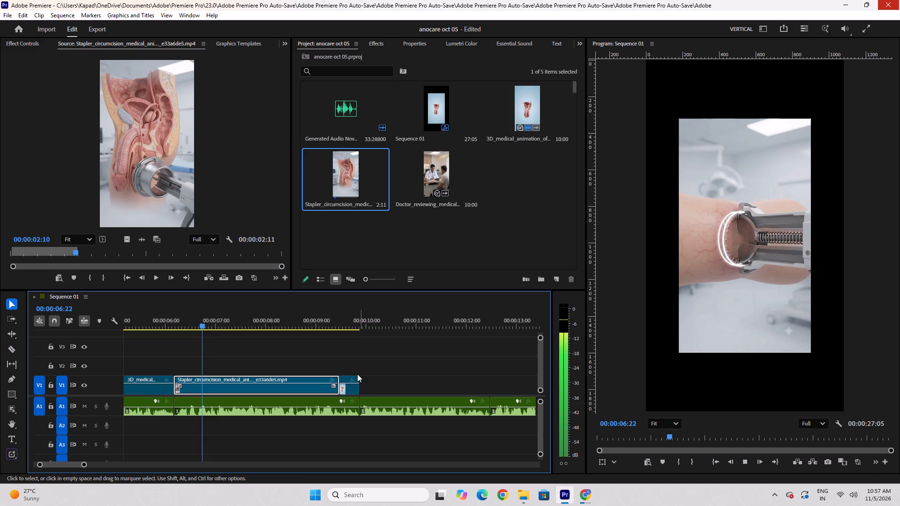
Delete the leftover piece of the anatomy clip after the stapler clip on V1.
click(351, 378)
key(Delete)
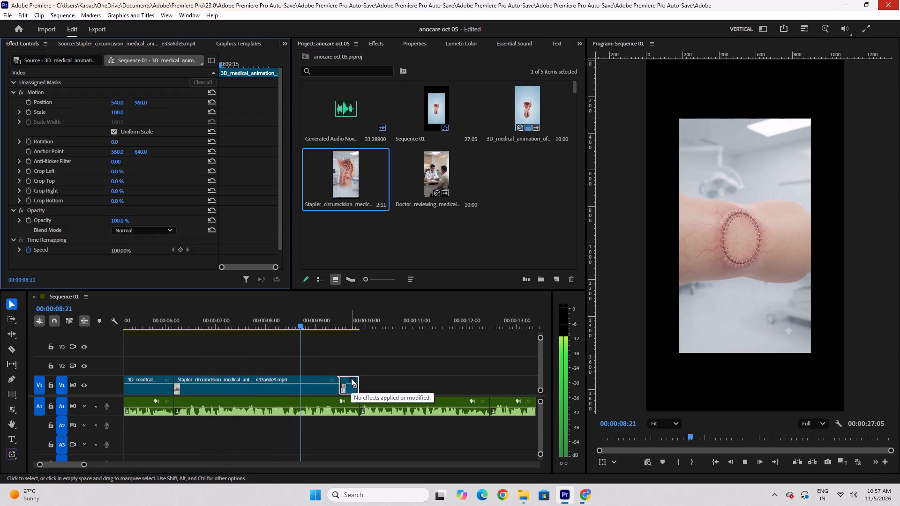
Delete the short leftover clip piece after the stapler clip on V1, before the 10-second mark.
key(space)
drag(394, 355, 373, 364)
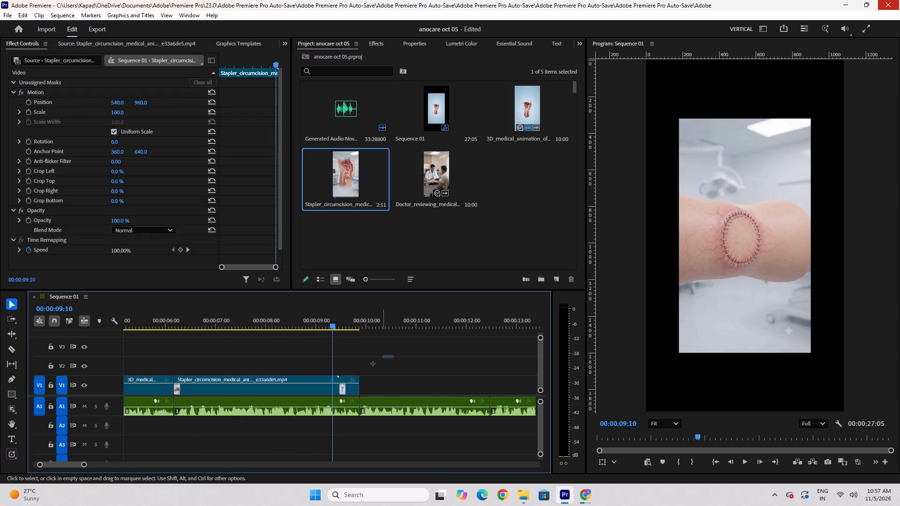
drag(373, 364, 347, 378)
key(Delete)
key(space)
key(space)
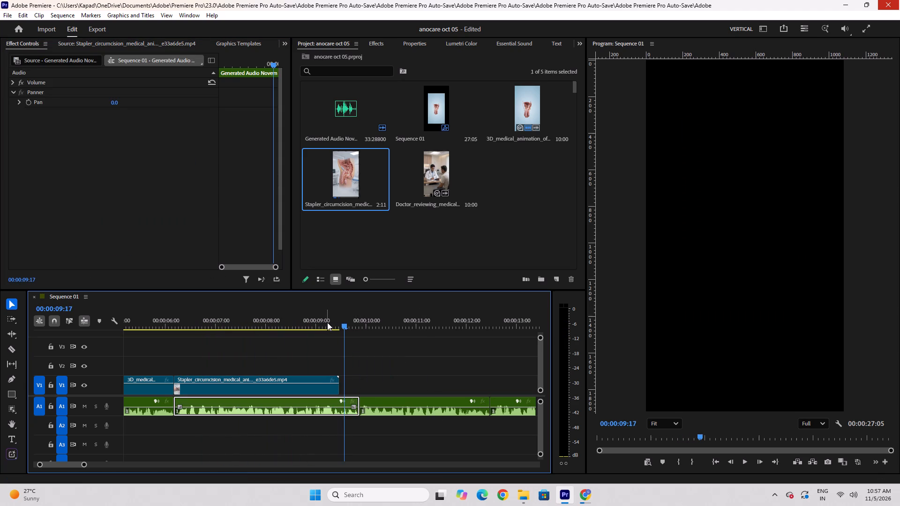
click(328, 321)
Add the stapler circumcision video again to V1 directly after the first stapler clip, starting at about 9.5 seconds.
double_click(354, 178)
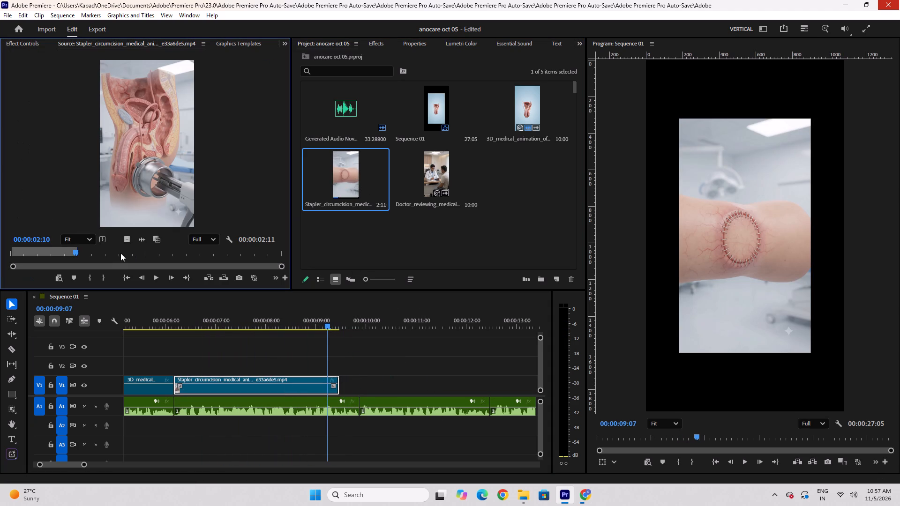
drag(126, 239, 338, 387)
key(space)
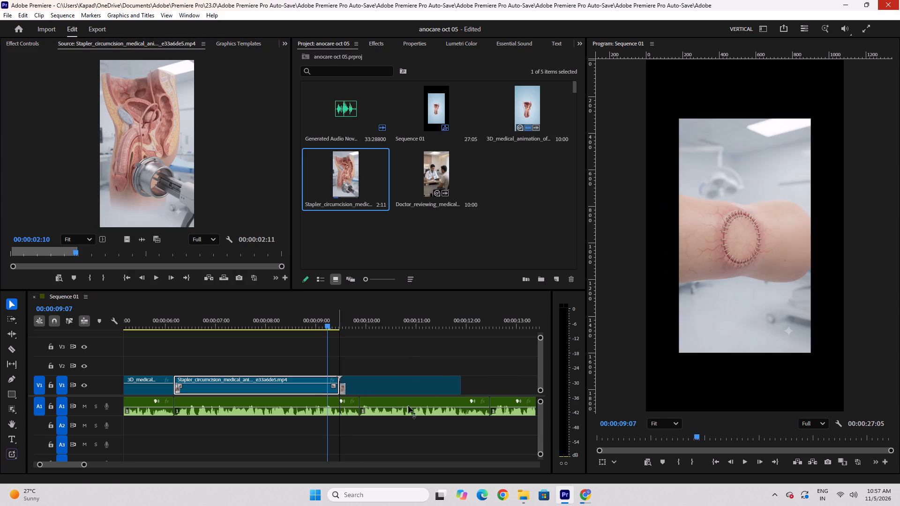
alt+scroll(444, 419, up, 3)
scroll(393, 409, down, 7)
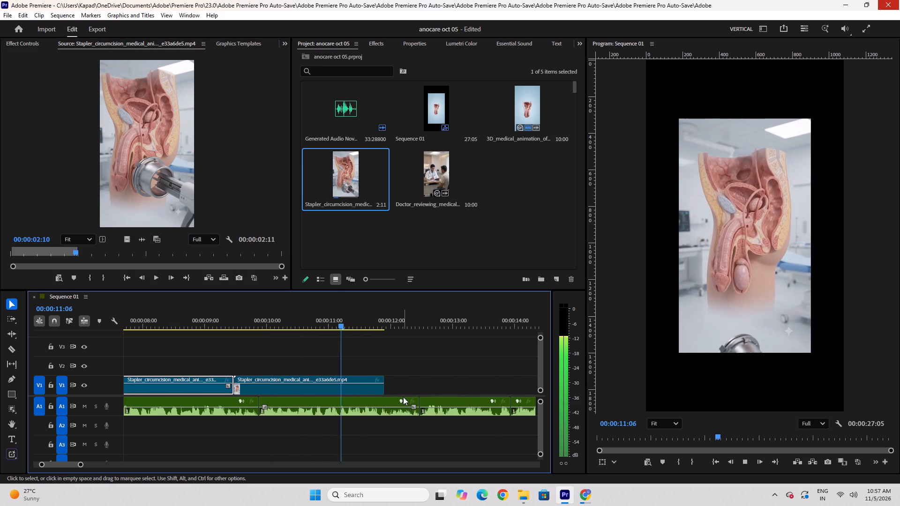
Extend the second stapler clip's end to the voiceover cut at about 12.5 seconds, save the project and play past it.
key(space)
key(space)
key(space)
drag(390, 386, 424, 392)
key(space)
key(space)
scroll(442, 394, down, 9)
key(ctrl+s)
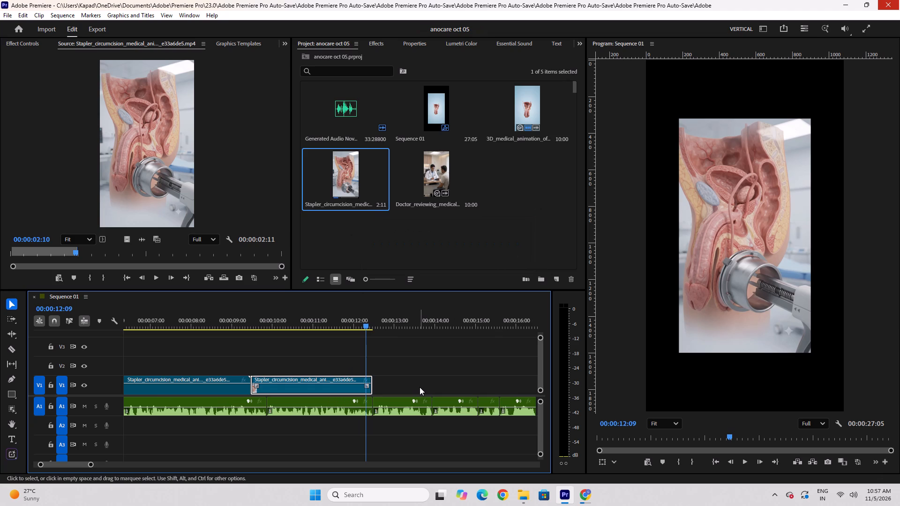
click(417, 379)
key(space)
scroll(423, 378, down, 4)
key(space)
Switch to Google Flow in Chrome and download the new circumcision device video at 720p original size.
key(alt+Tab)
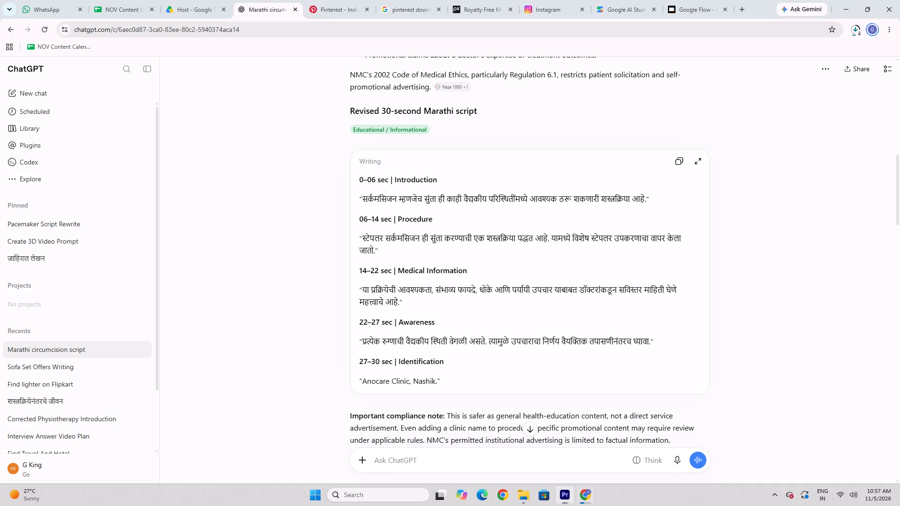
click(671, 0)
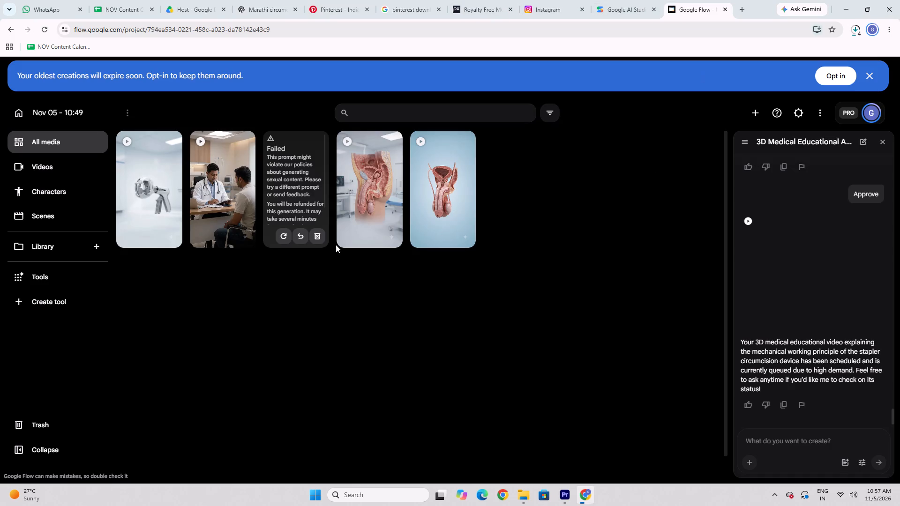
click(173, 142)
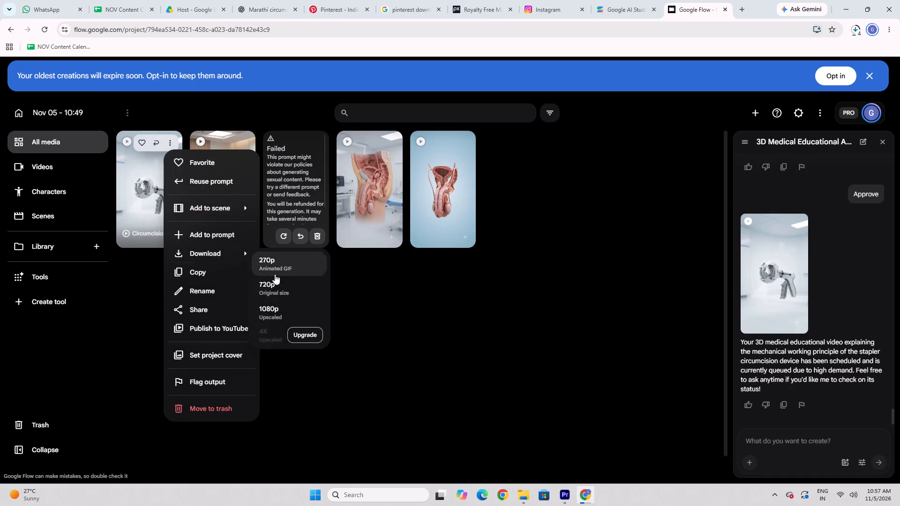
click(274, 293)
click(246, 136)
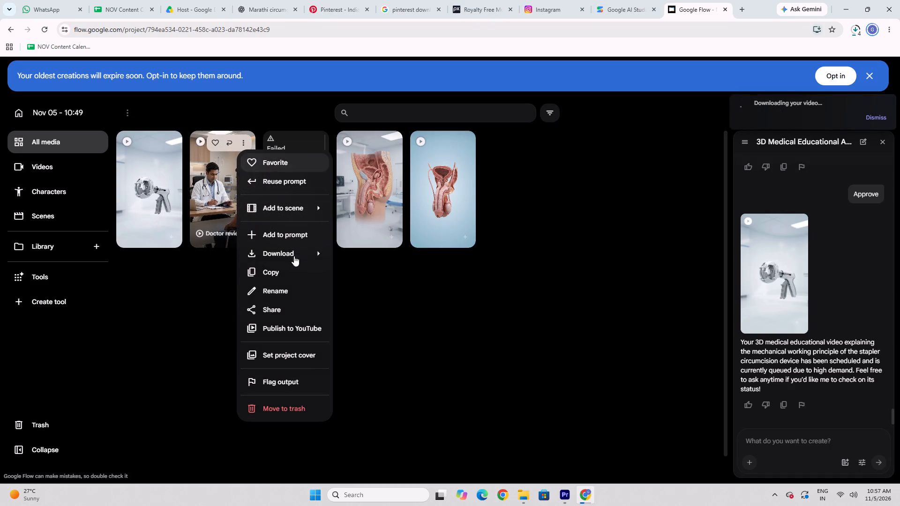
Import the newly downloaded circumcision device video into the Premiere Pro project.
click(858, 28)
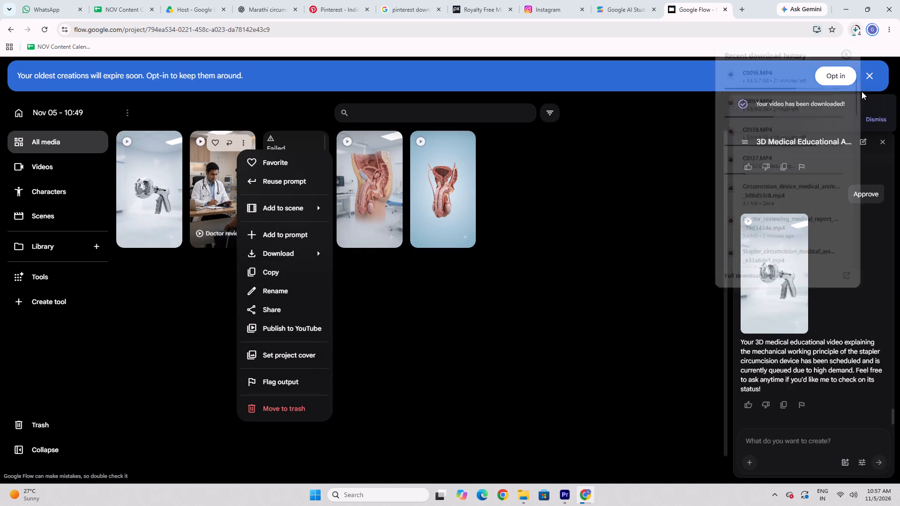
drag(775, 195, 598, 252)
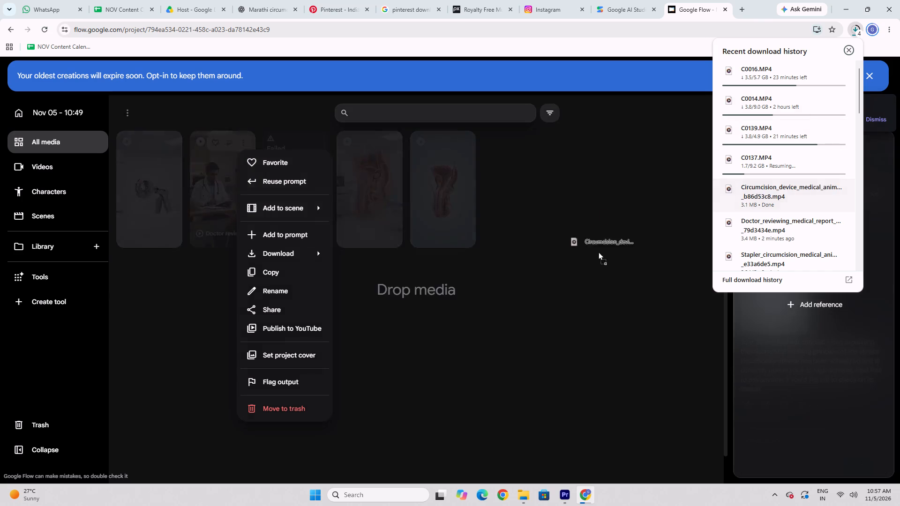
drag(598, 252, 510, 224)
key(alt+Tab)
click(371, 355)
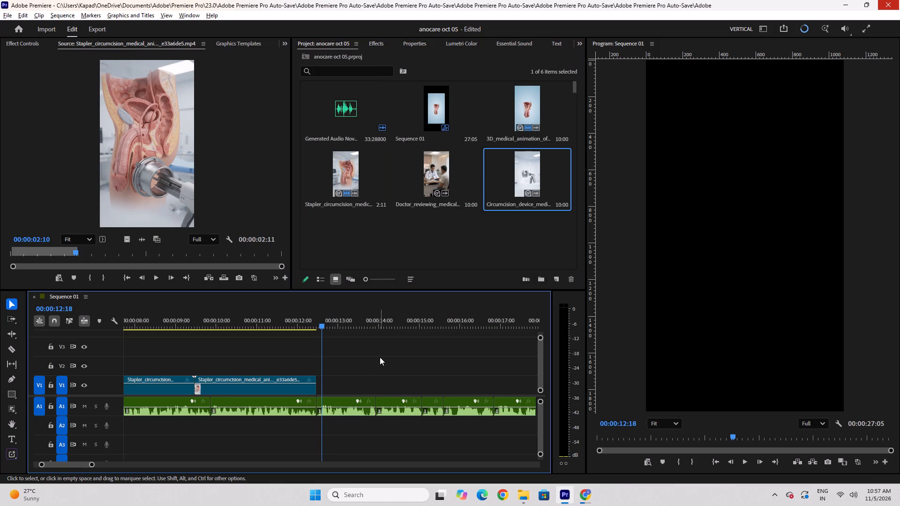
Load the circumcision device video for preview and move both stapler clips later on V1 to start at about 14.7 seconds.
double_click(511, 170)
alt+scroll(292, 387, down, 5)
drag(333, 357, 191, 378)
drag(191, 379, 390, 379)
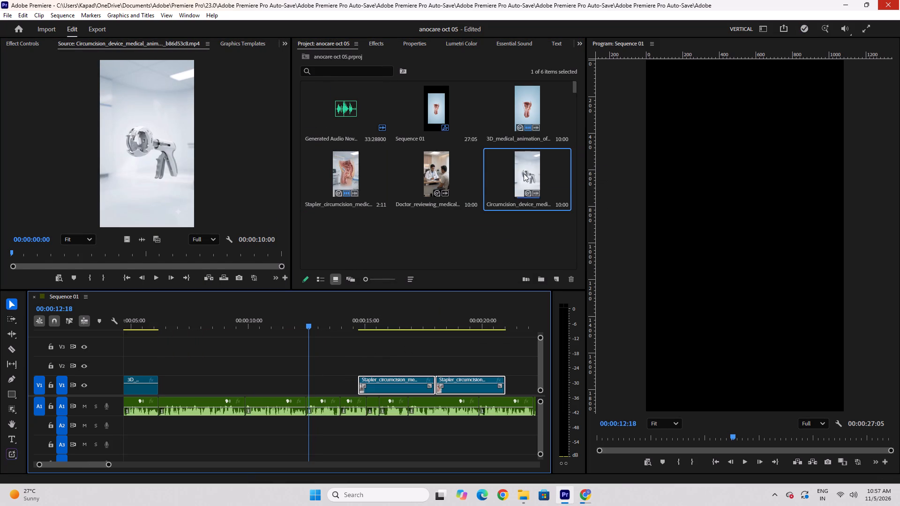
Place the circumcision device video on V1 directly after the anatomy clip, trimmed to end at the voiceover cut at about 12.5 seconds.
click(524, 173)
drag(125, 239, 153, 366)
drag(395, 358, 306, 369)
drag(253, 375, 252, 387)
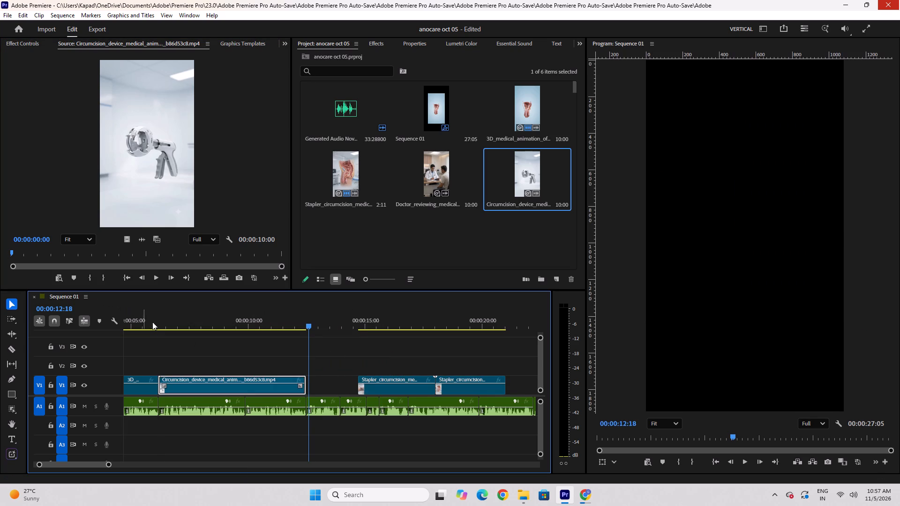
Play the sequence from just before 6 seconds to check the circumcision device clip against the voiceover.
click(155, 322)
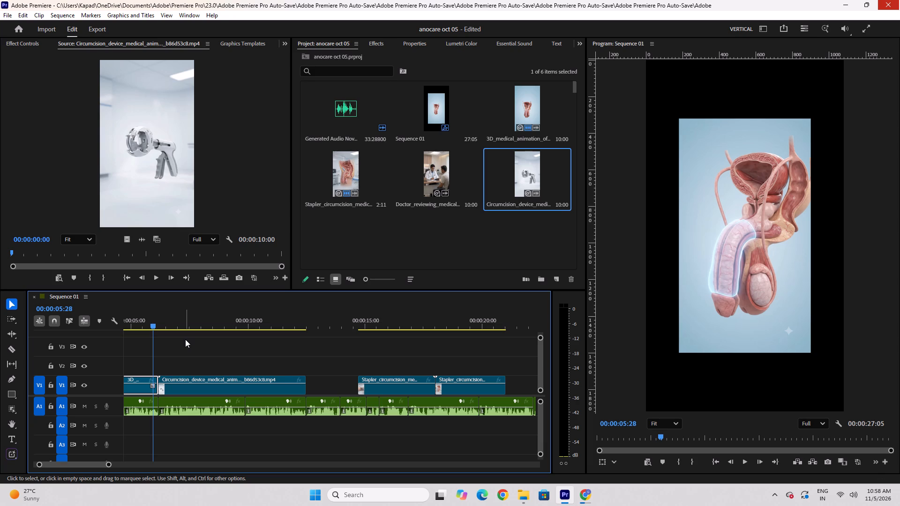
key(space)
alt+scroll(209, 345, up, 6)
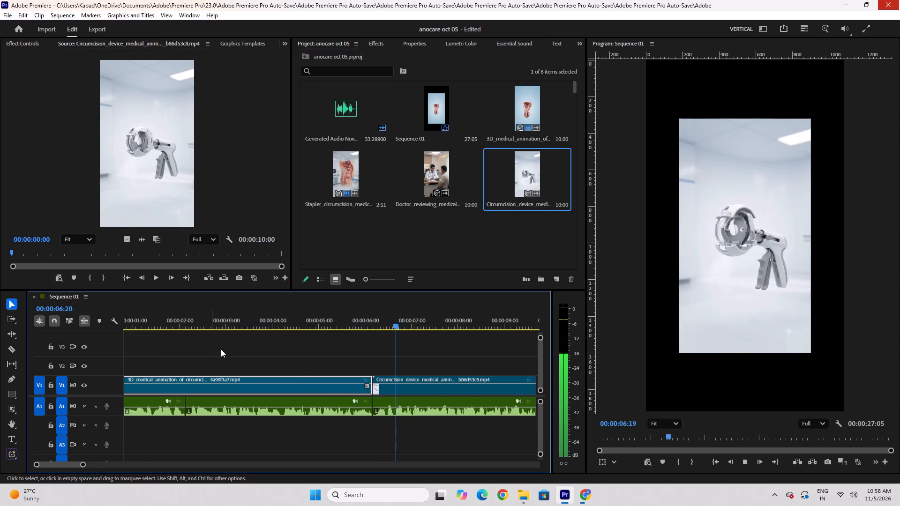
alt+scroll(216, 345, down, 4)
key(space)
key(space)
alt+scroll(320, 384, down, 4)
key(space)
alt+scroll(366, 396, up, 2)
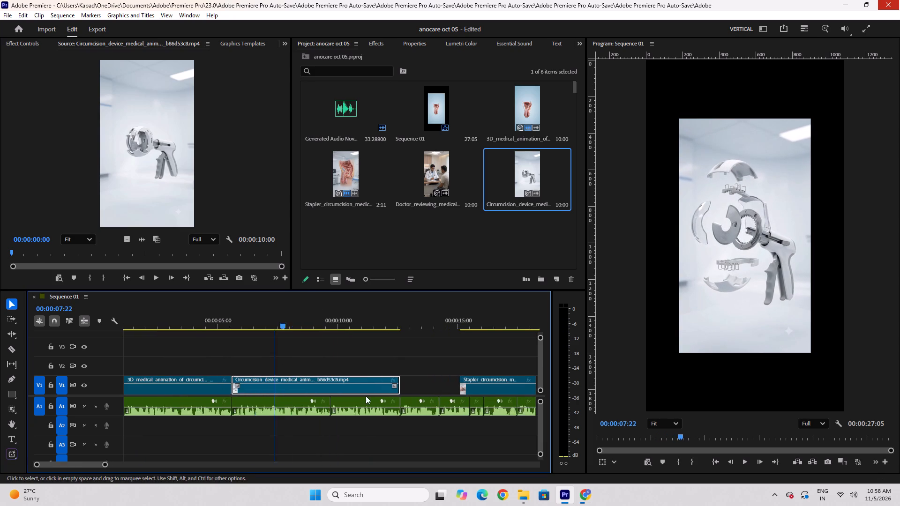
alt+scroll(366, 396, up, 2)
scroll(327, 405, down, 3)
key(space)
key(space)
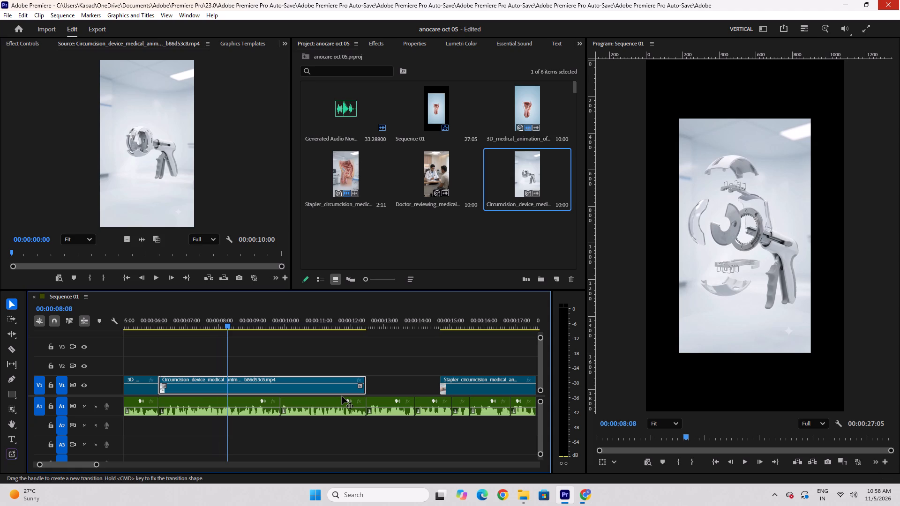
key(space)
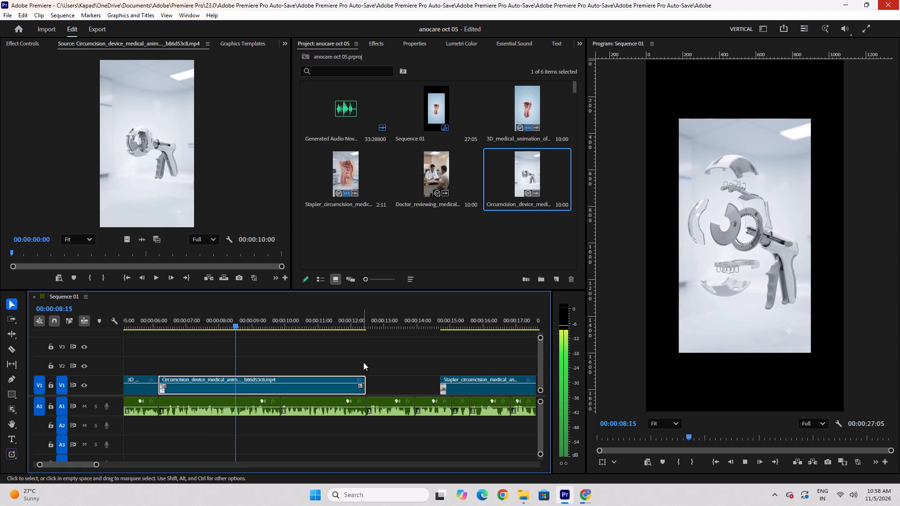
alt+scroll(363, 350, up, 2)
alt+scroll(362, 350, down, 3)
alt+scroll(375, 350, up, 3)
scroll(375, 350, down, 4)
key(space)
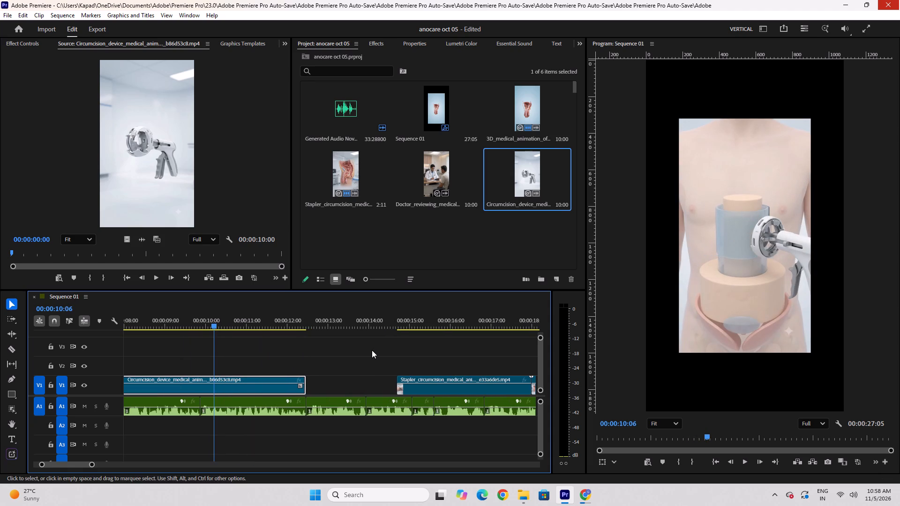
key(space)
alt+scroll(361, 350, up, 3)
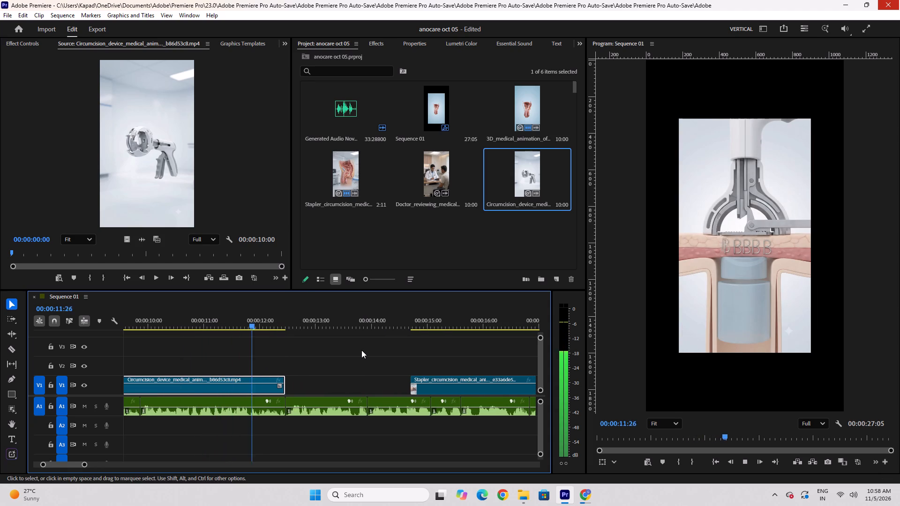
key(space)
alt+scroll(361, 350, down, 4)
key(space)
key(space)
Extend the circumcision device clip's end to the voiceover cut at about 13.9 seconds and play the extended part.
drag(314, 380, 384, 384)
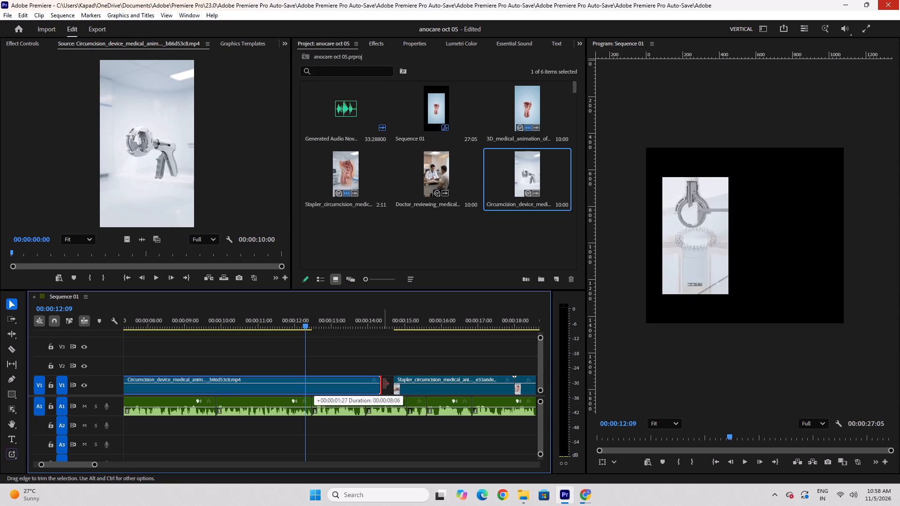
drag(384, 384, 367, 386)
key(space)
alt+scroll(401, 362, up, 4)
scroll(369, 362, down, 4)
key(space)
alt+scroll(362, 364, down, 4)
key(space)
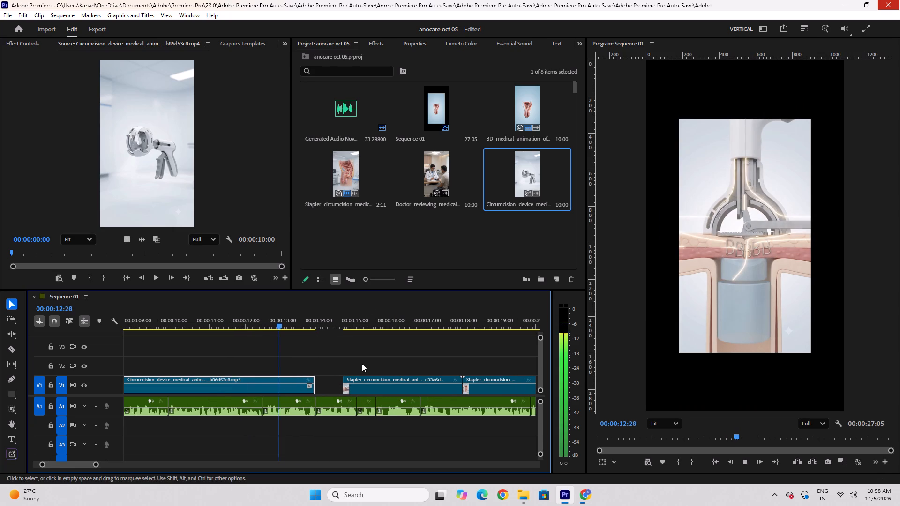
key(space)
Move the first stapler clip directly against the end of the circumcision device clip at about 13.9 seconds and save the project.
drag(381, 380, 355, 379)
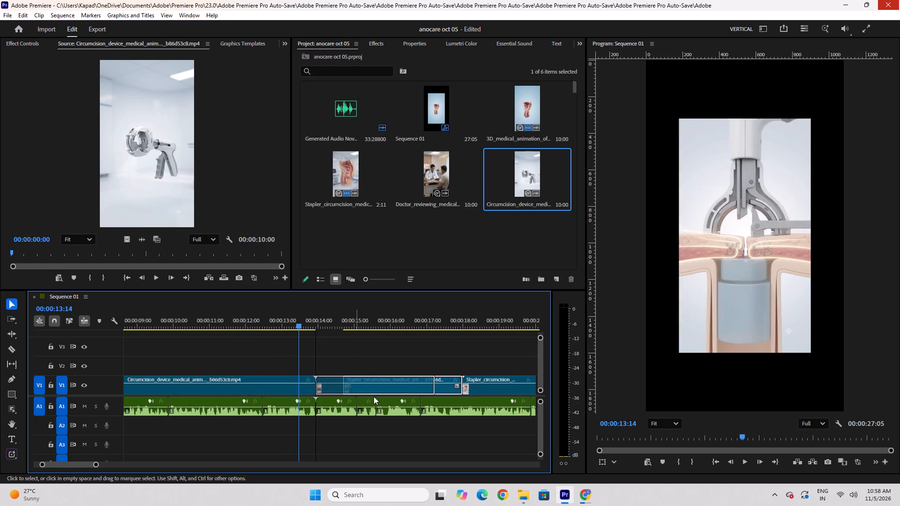
key(space)
scroll(372, 402, down, 5)
key(space)
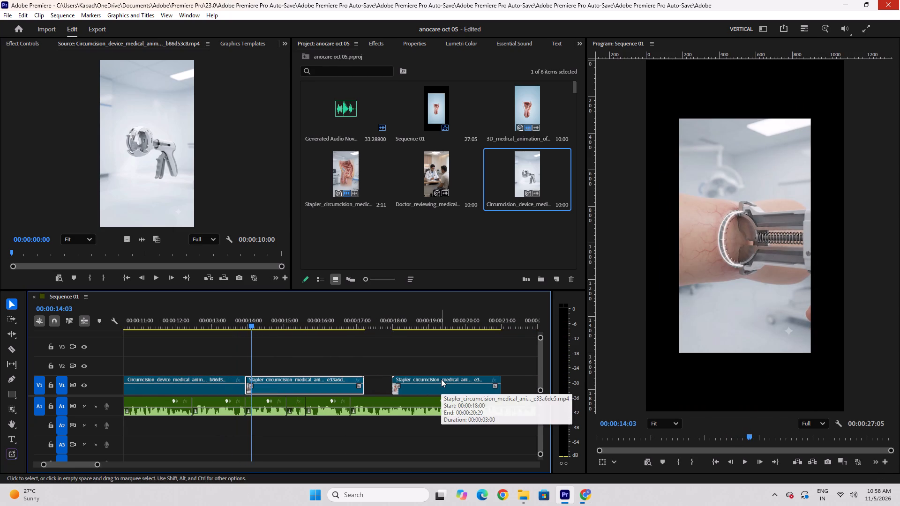
key(ctrl+s)
Swap the two stapler clips on V1, placing the second directly after the device clip and the first straight after it.
key(space)
alt+scroll(435, 381, up, 4)
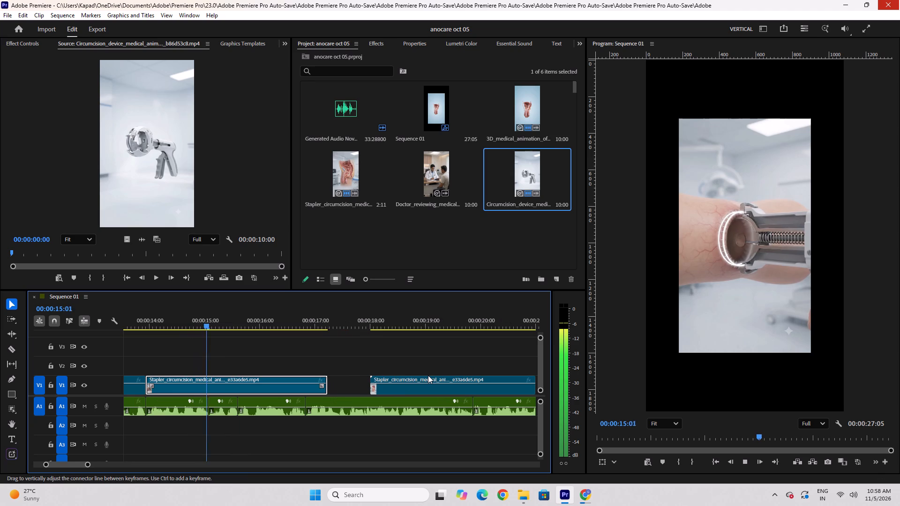
key(space)
drag(282, 379, 402, 362)
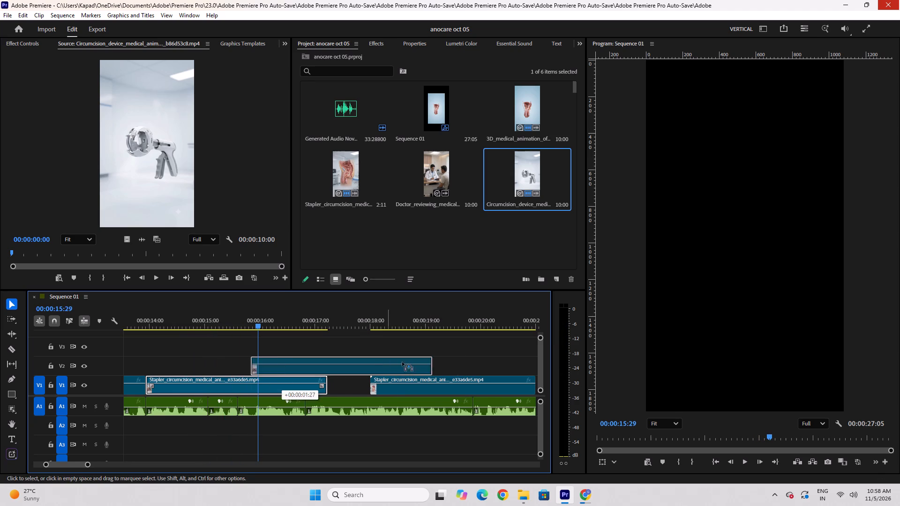
drag(402, 362, 427, 362)
drag(434, 378, 214, 379)
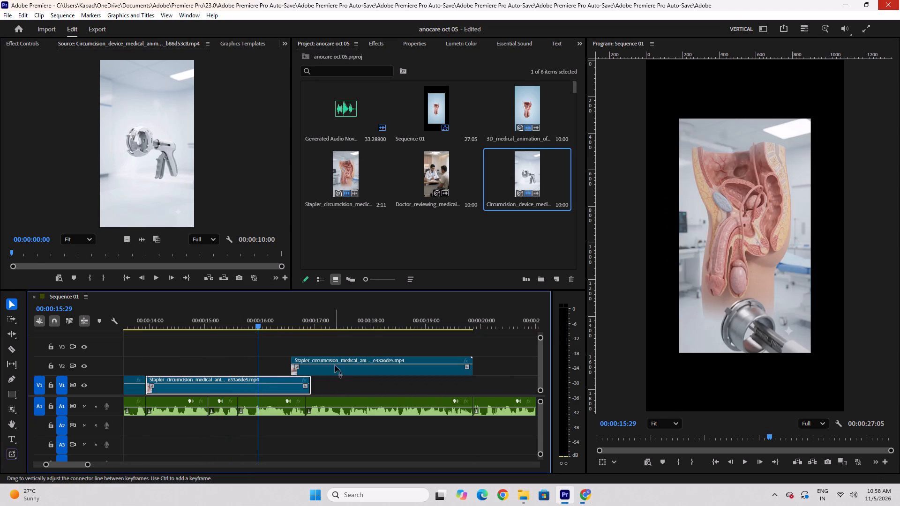
drag(330, 359, 353, 382)
Play the reordered stapler clips and compare the voiceover with the Revised 30-second Marathi script in ChatGPT.
key(space)
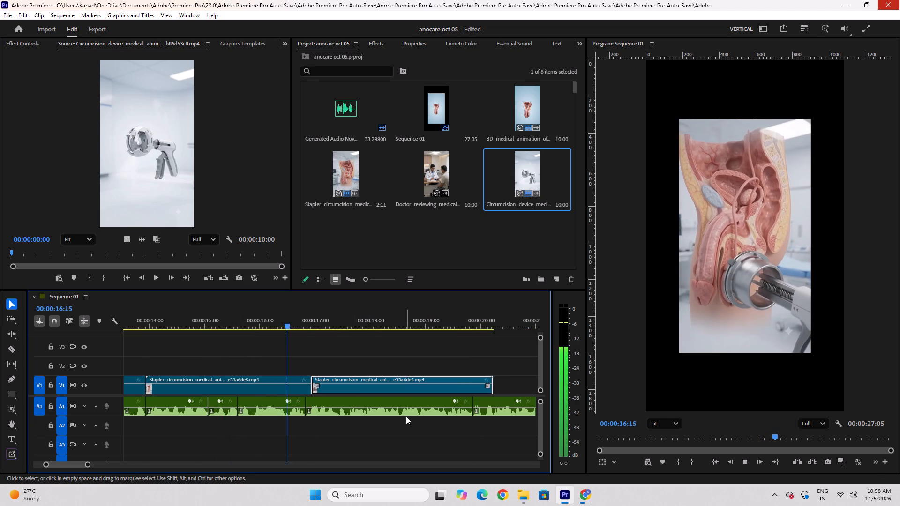
alt+scroll(434, 416, up, 4)
alt+scroll(382, 416, down, 3)
key(alt+Tab)
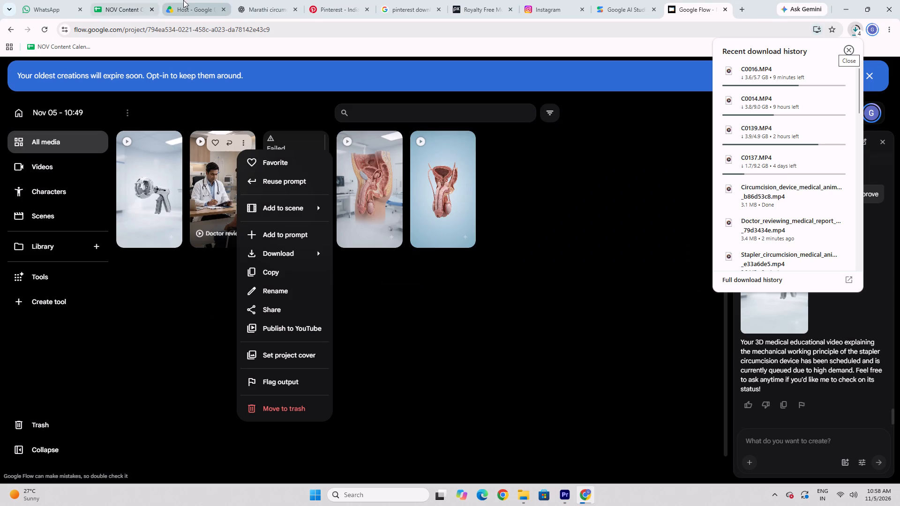
click(257, 0)
key(alt+Tab)
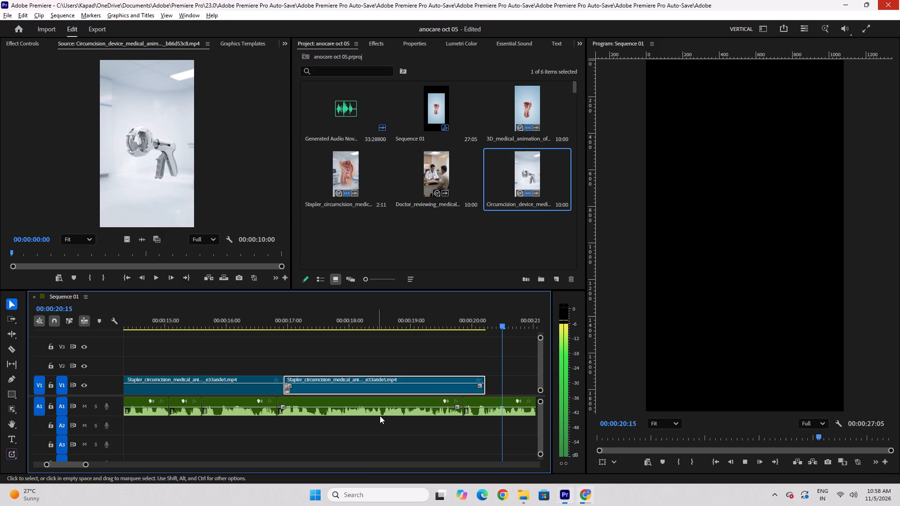
key(space)
alt+scroll(422, 397, down, 5)
click(331, 326)
key(space)
key(alt+Tab)
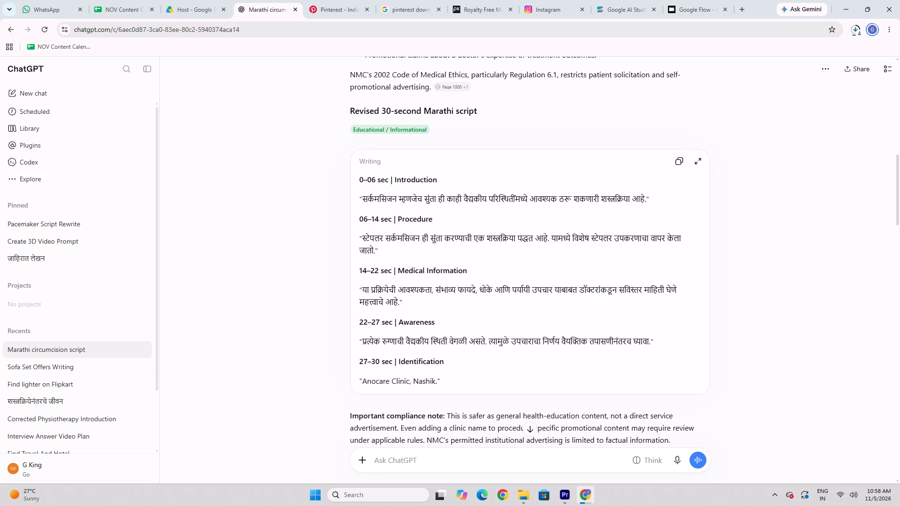
key(alt+Tab)
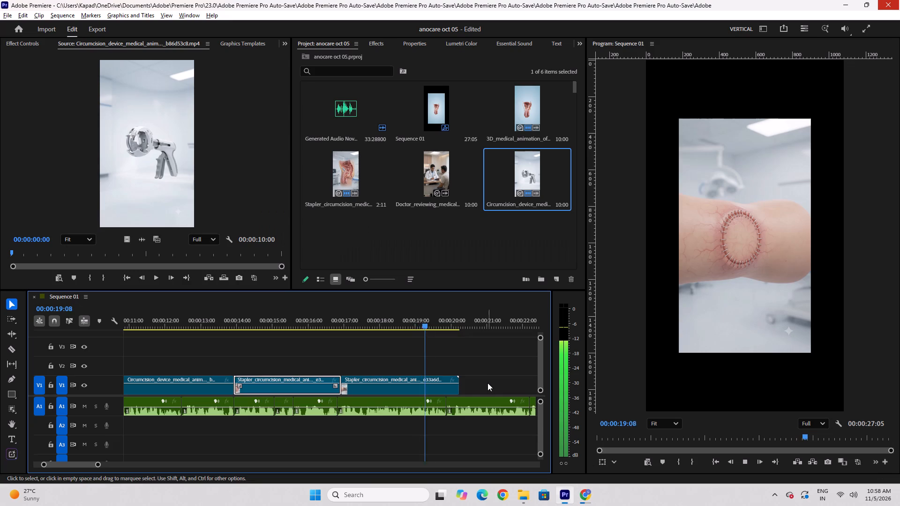
Trim the last stapler clip's end on V1 back to the voiceover cut at about 19.8 seconds.
scroll(450, 386, down, 4)
key(space)
drag(406, 380, 394, 381)
scroll(433, 385, down, 2)
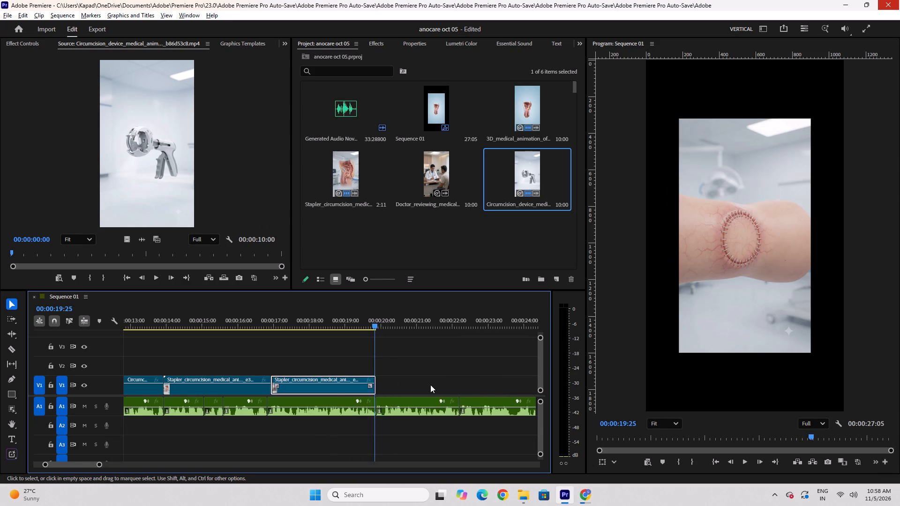
Save the Premiere project with the trimmed stapler clips.
scroll(430, 385, down, 7)
key(ctrl+s)
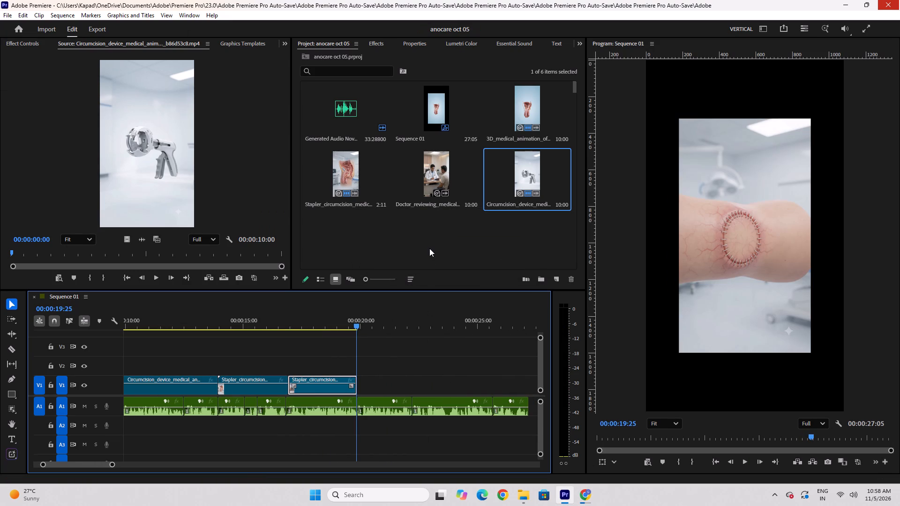
Switch to File Explorer and open the New folder inside the anocare folder on New Volume (D:).
key(alt+Tab)
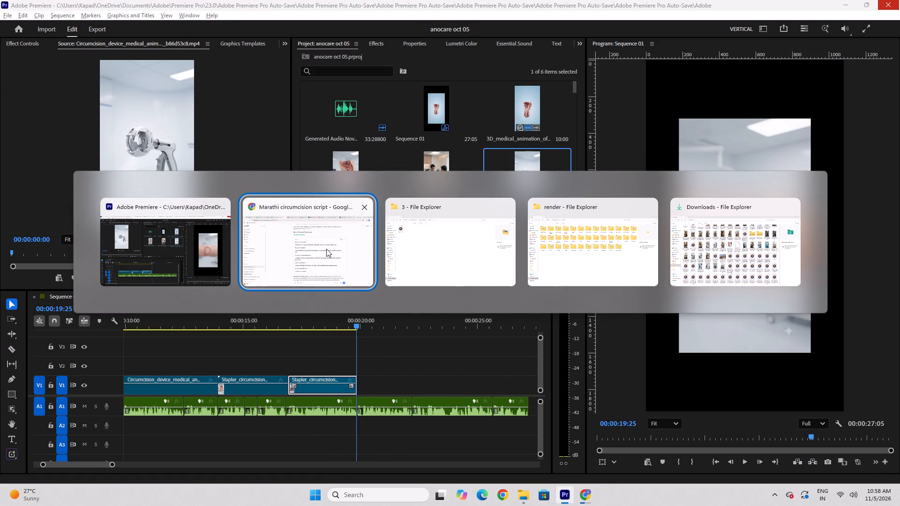
key(alt+Tab)
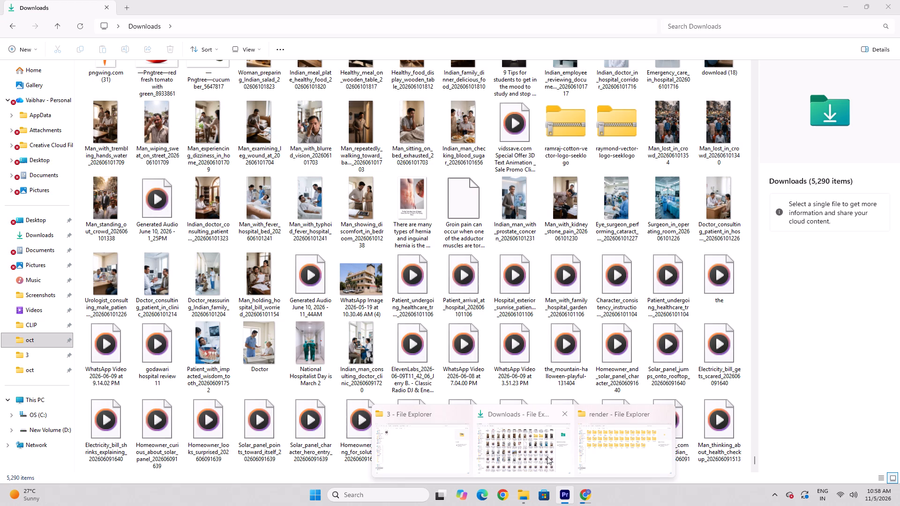
click(587, 454)
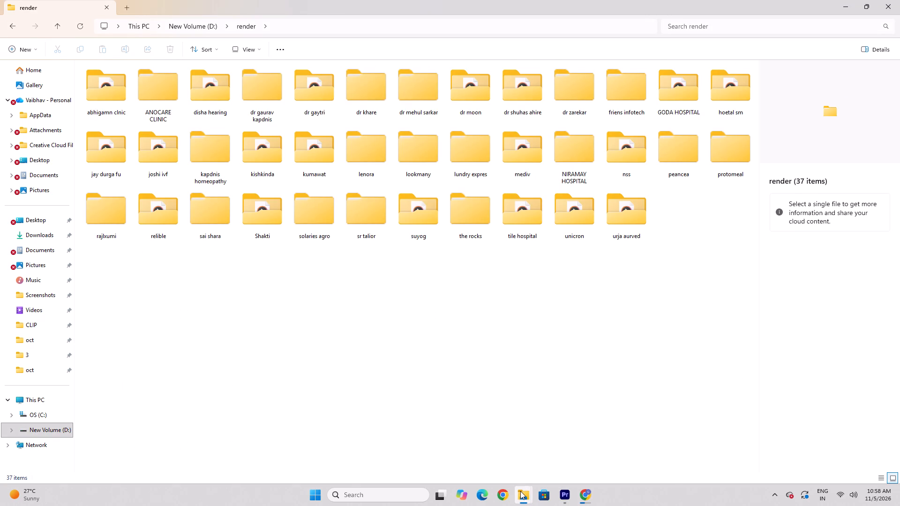
click(537, 453)
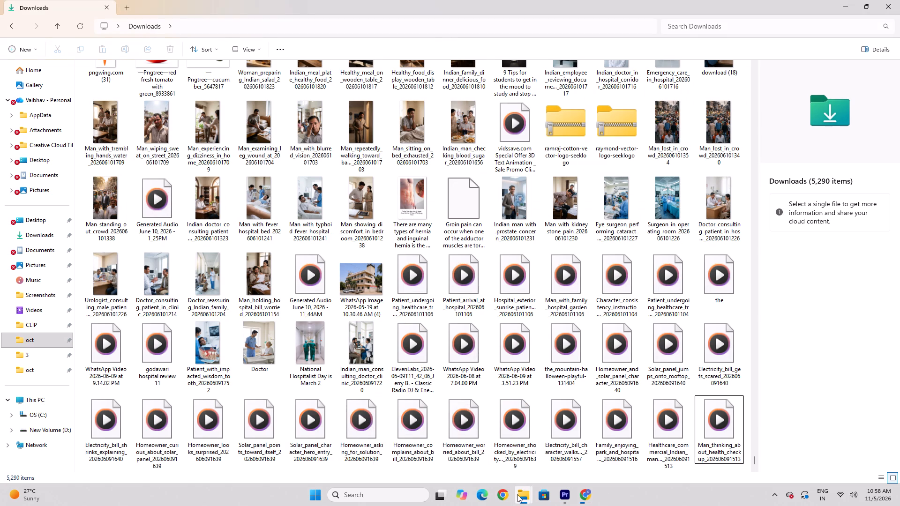
click(441, 459)
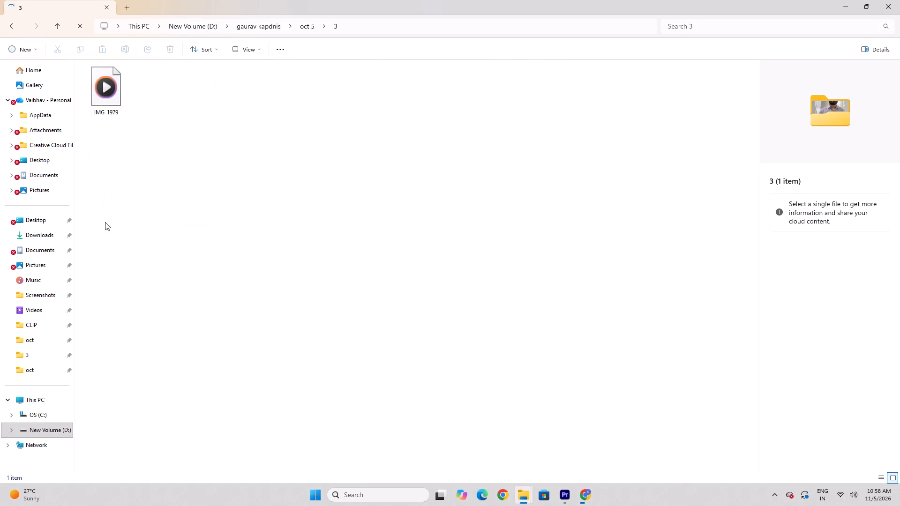
click(42, 234)
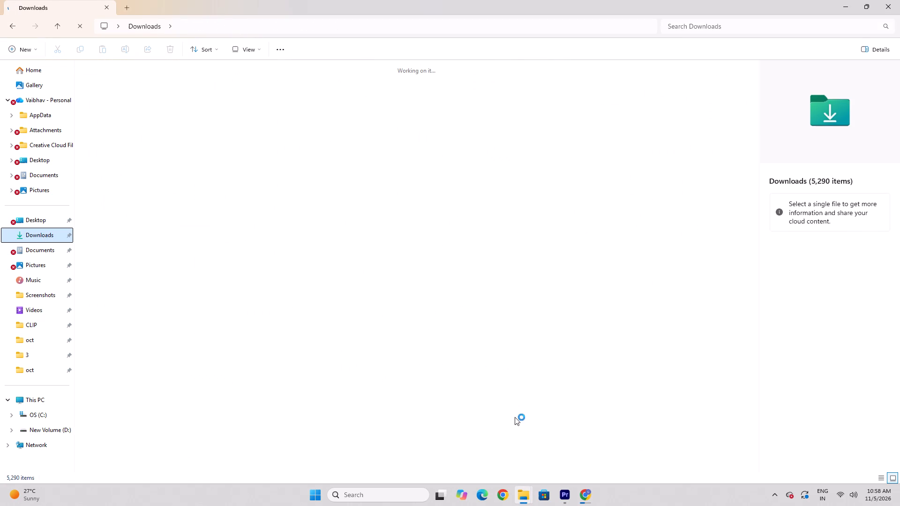
click(62, 429)
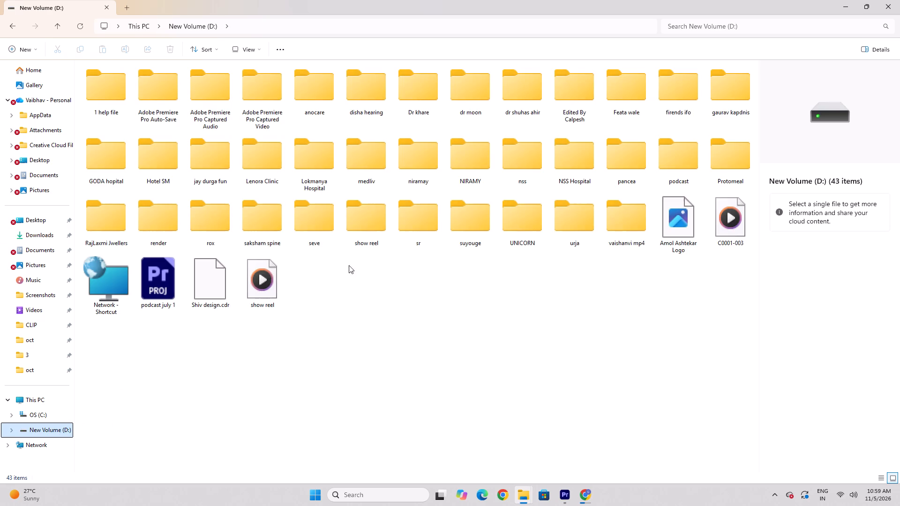
key(super+e)
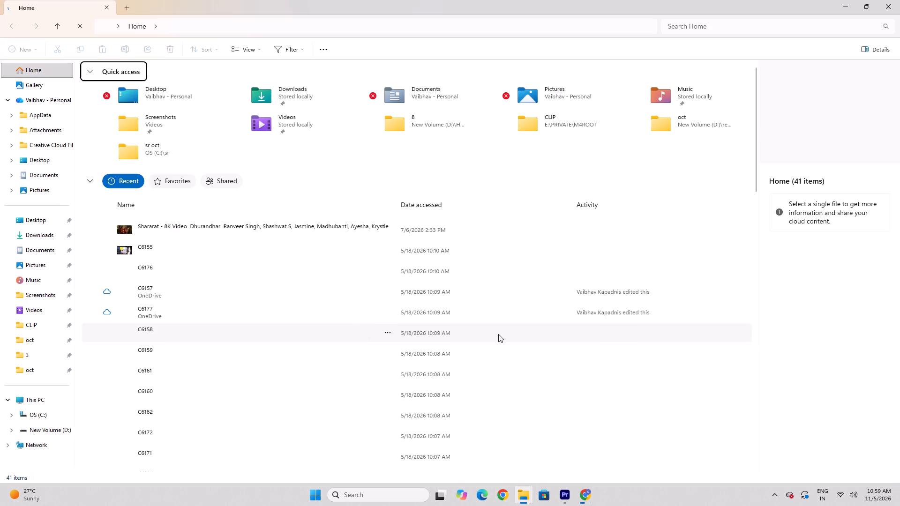
click(36, 237)
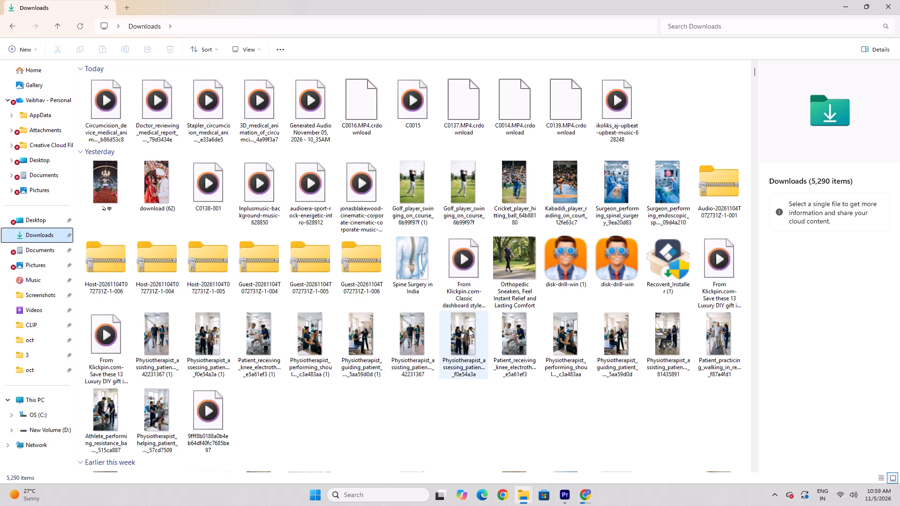
key(alt+Tab)
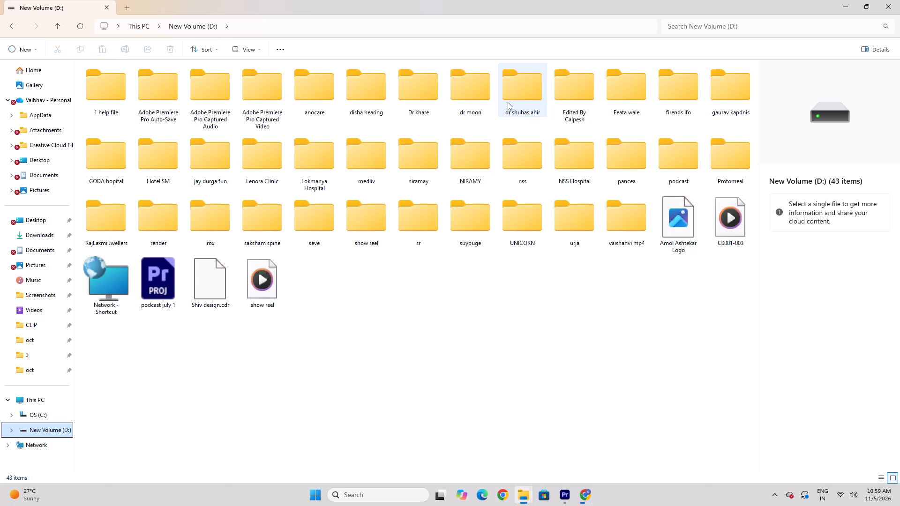
double_click(410, 97)
drag(446, 168, 450, 169)
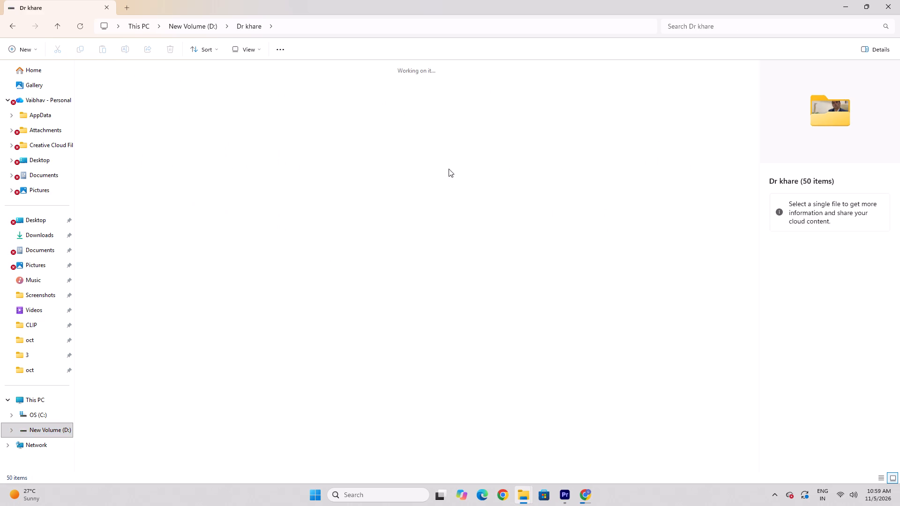
double_click(303, 95)
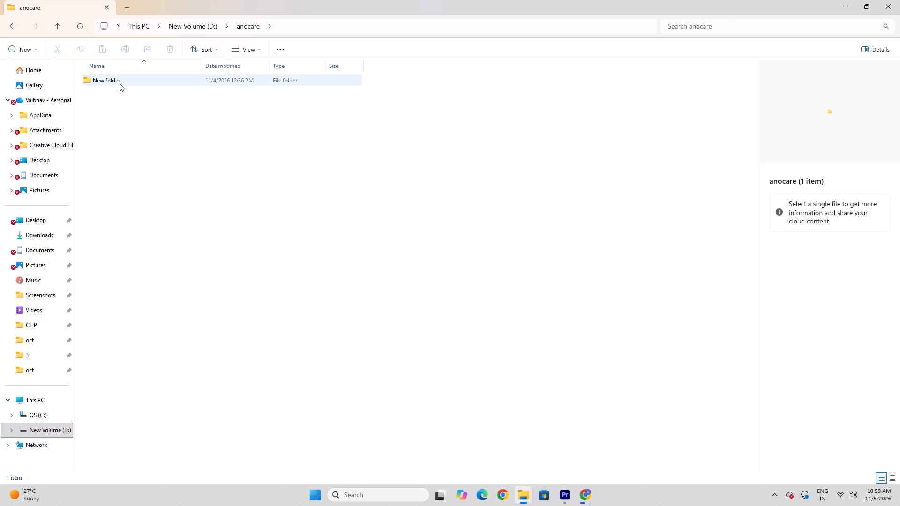
double_click(120, 83)
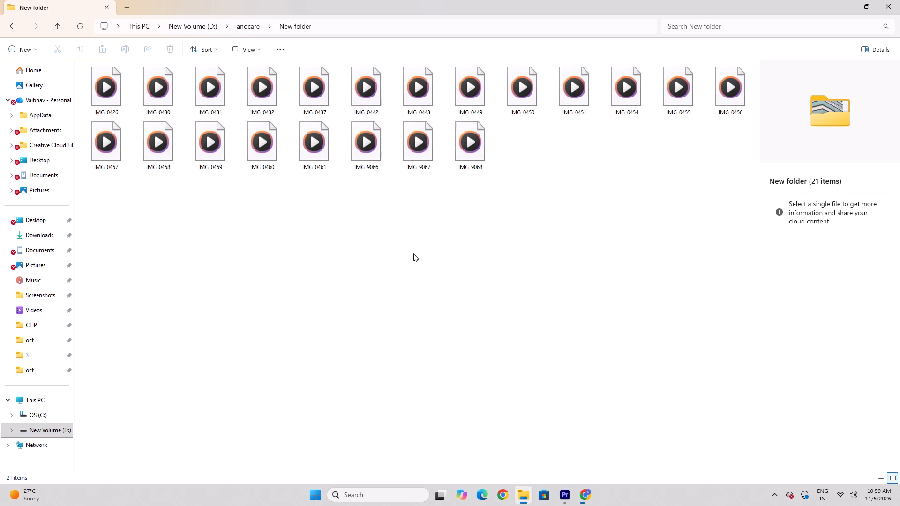
Preview the video files in the anocare New folder one by one to choose suitable clinic footage.
drag(727, 173, 436, 115)
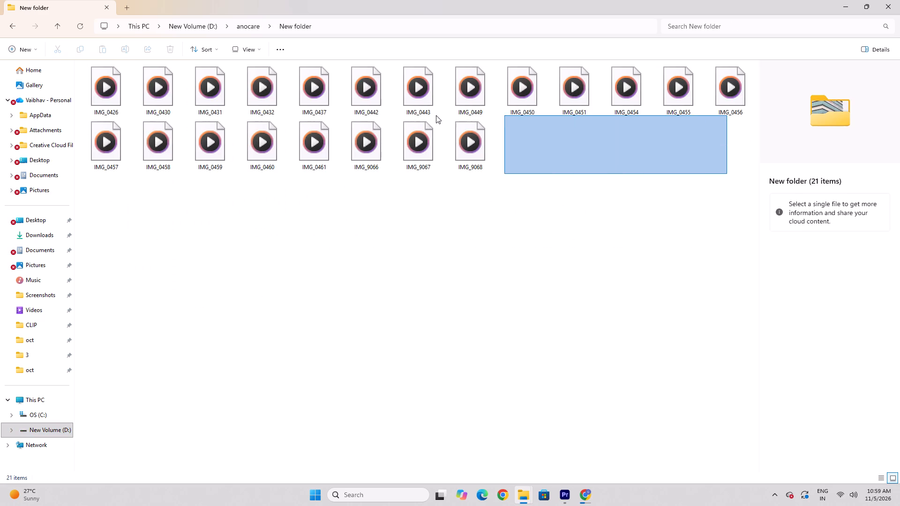
drag(436, 115, 133, 78)
click(280, 241)
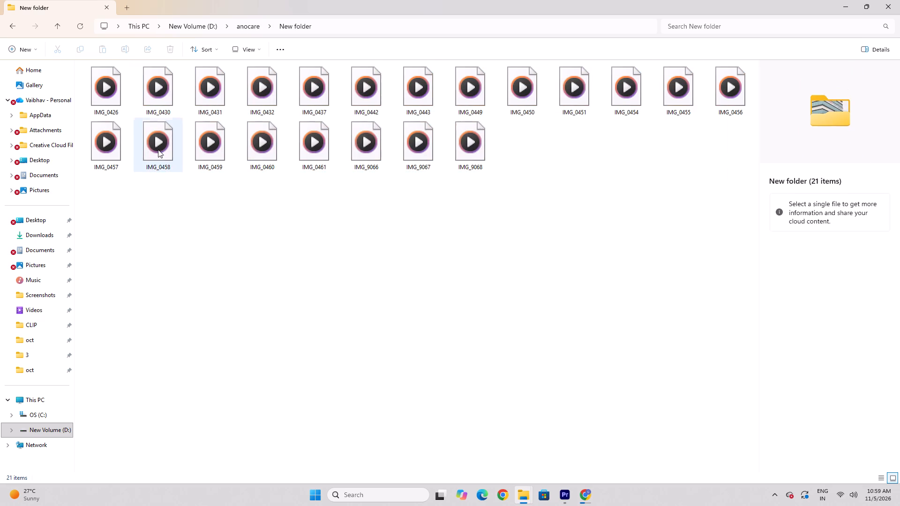
click(118, 100)
click(150, 93)
click(193, 92)
click(279, 92)
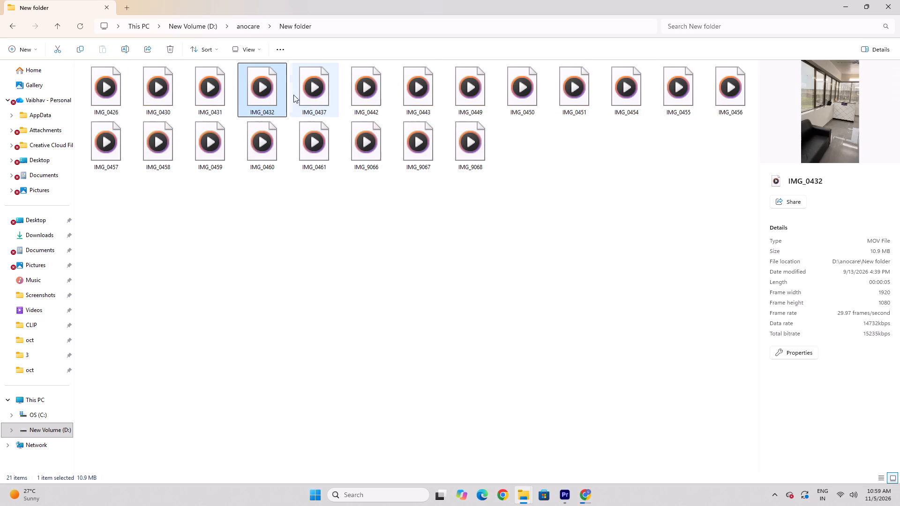
click(210, 95)
click(265, 93)
click(301, 93)
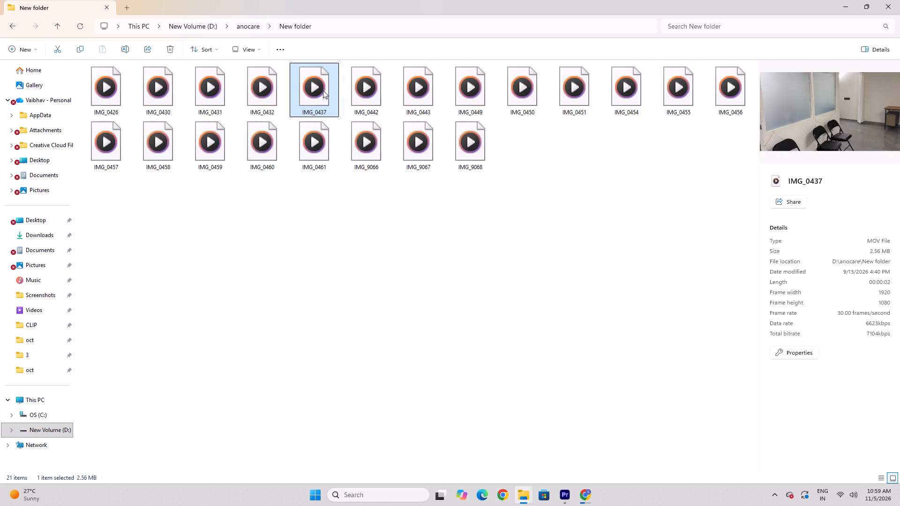
click(351, 90)
click(406, 87)
click(487, 88)
click(529, 87)
click(570, 86)
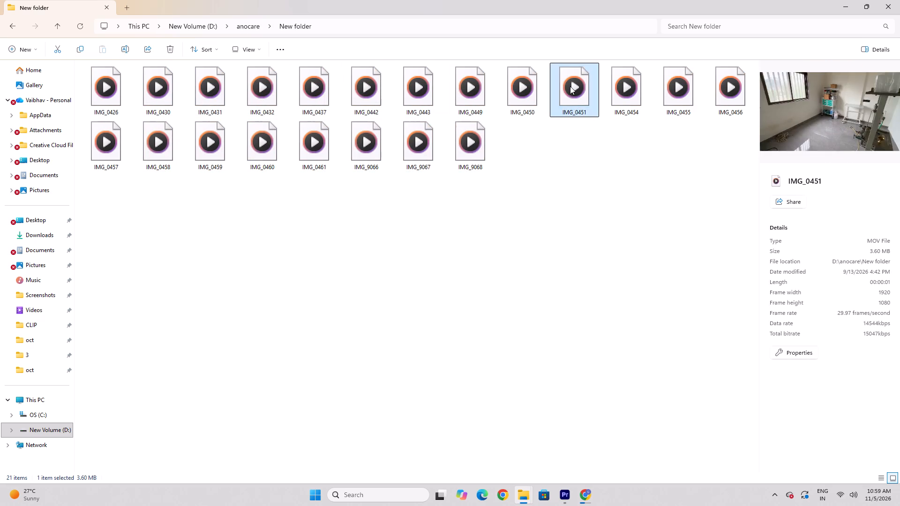
click(633, 84)
click(688, 83)
click(716, 82)
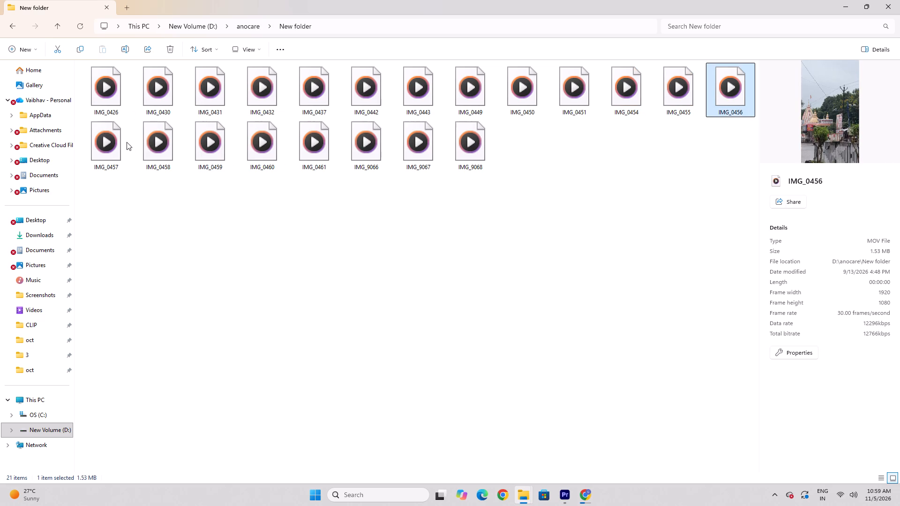
click(127, 142)
click(157, 141)
click(211, 139)
click(270, 139)
click(345, 139)
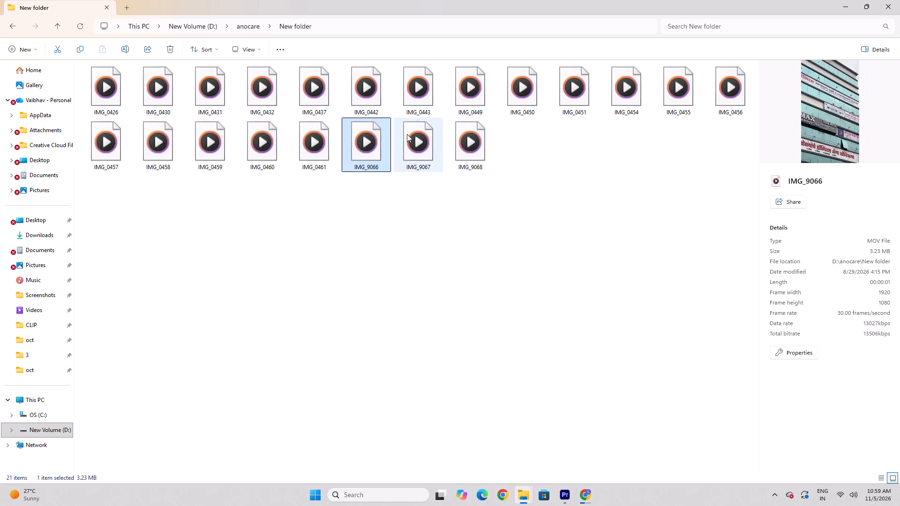
click(407, 134)
click(467, 132)
click(242, 92)
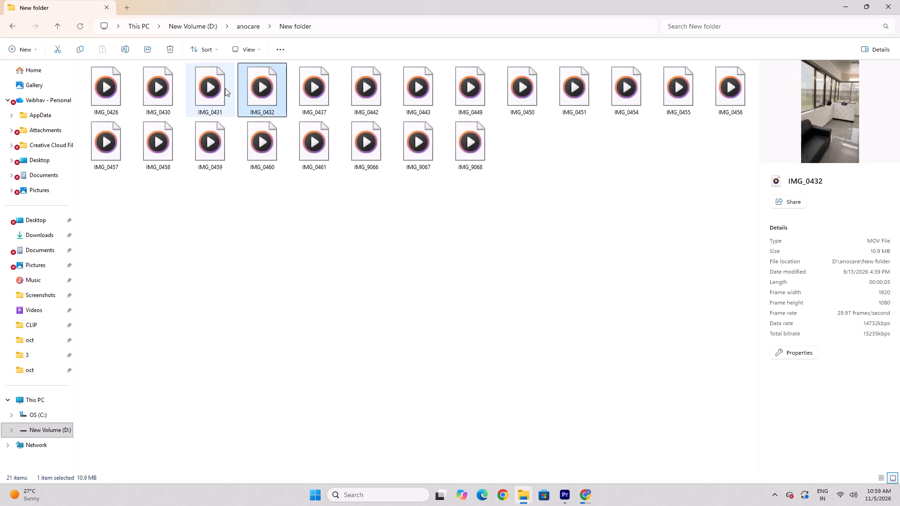
Import the clinic video IMG_0431 from File Explorer into the anocare oct 05 project in Premiere.
click(225, 88)
drag(209, 95, 514, 306)
key(alt+Tab)
key(alt+Tab)
key(alt+Tab)
key(alt+Tab)
key(alt+Tab)
key(alt+Tab)
key(alt+Tab)
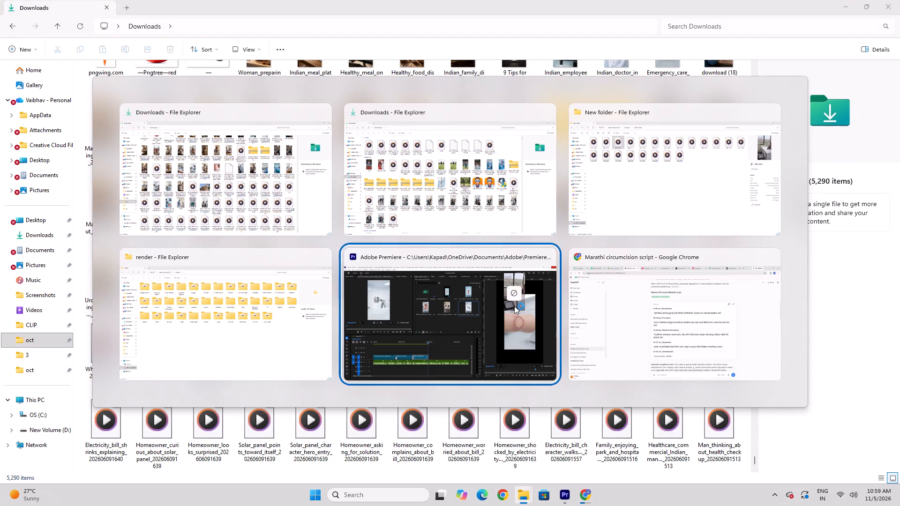
drag(514, 306, 441, 252)
click(307, 233)
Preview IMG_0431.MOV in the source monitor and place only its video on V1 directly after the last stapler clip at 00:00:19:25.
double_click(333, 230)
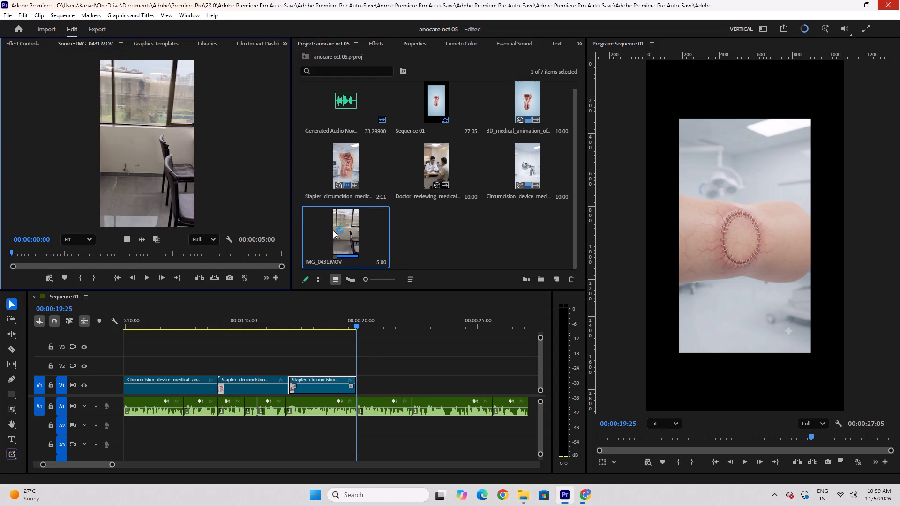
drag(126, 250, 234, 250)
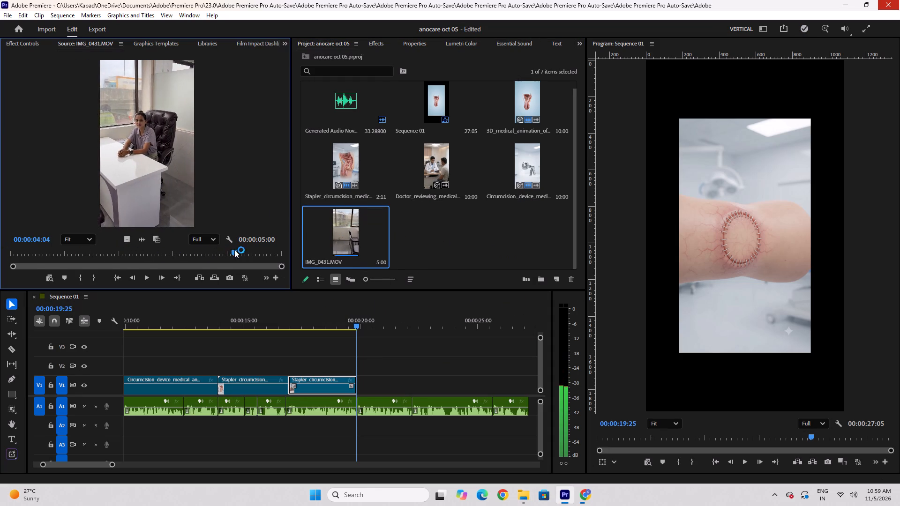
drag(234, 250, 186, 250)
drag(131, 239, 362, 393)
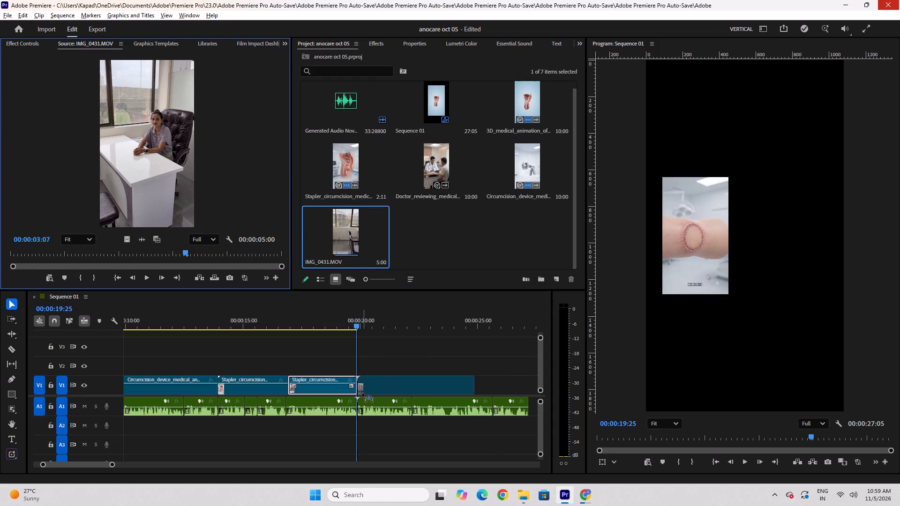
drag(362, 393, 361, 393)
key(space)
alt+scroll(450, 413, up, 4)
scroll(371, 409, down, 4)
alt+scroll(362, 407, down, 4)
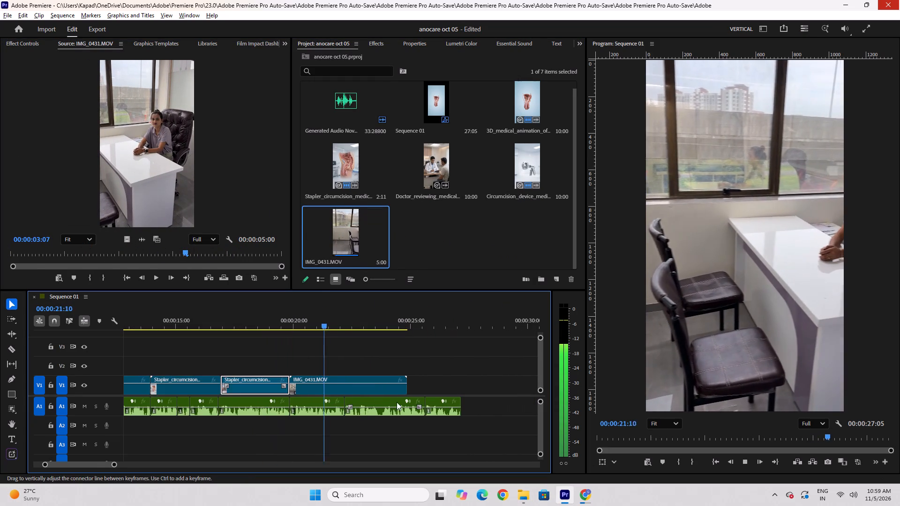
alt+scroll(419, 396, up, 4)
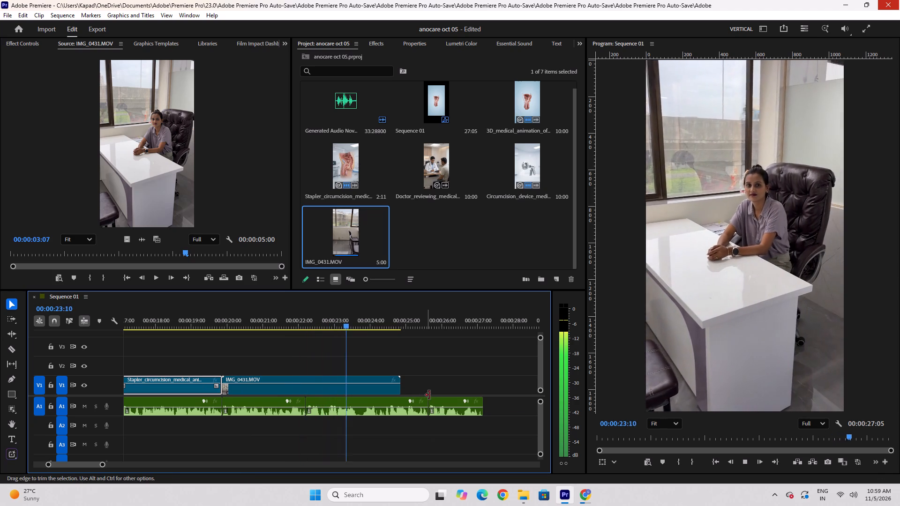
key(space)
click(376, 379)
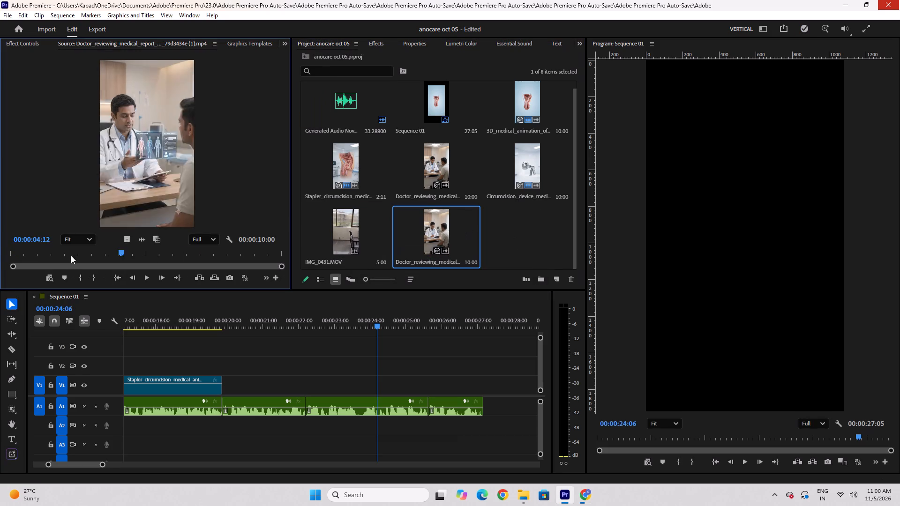
drag(71, 255, 0, 255)
key(space)
key(space)
drag(126, 241, 224, 386)
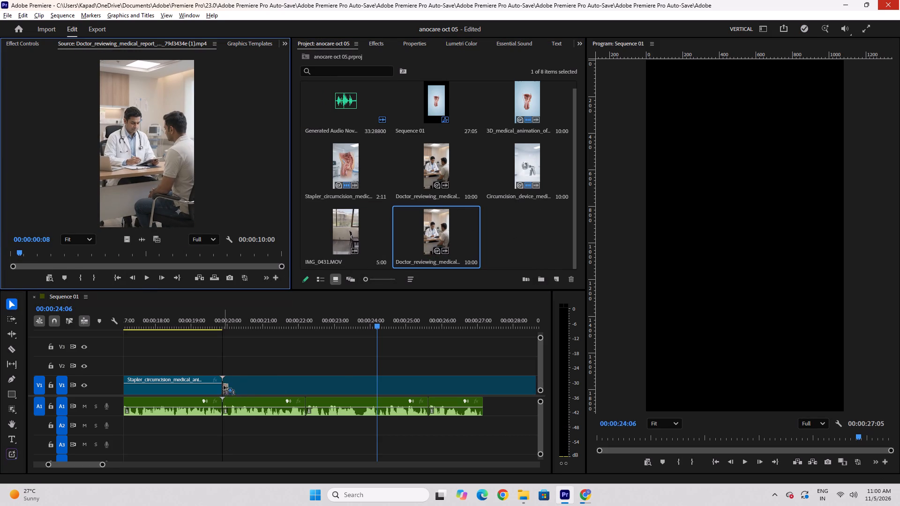
drag(224, 386, 223, 387)
Play the placed doctor clip against the voiceover, trim its end to the last voiceover cut at about 00:00:25:19, and save the project.
click(220, 320)
key(space)
alt+scroll(322, 368, down, 4)
alt+scroll(497, 376, up, 3)
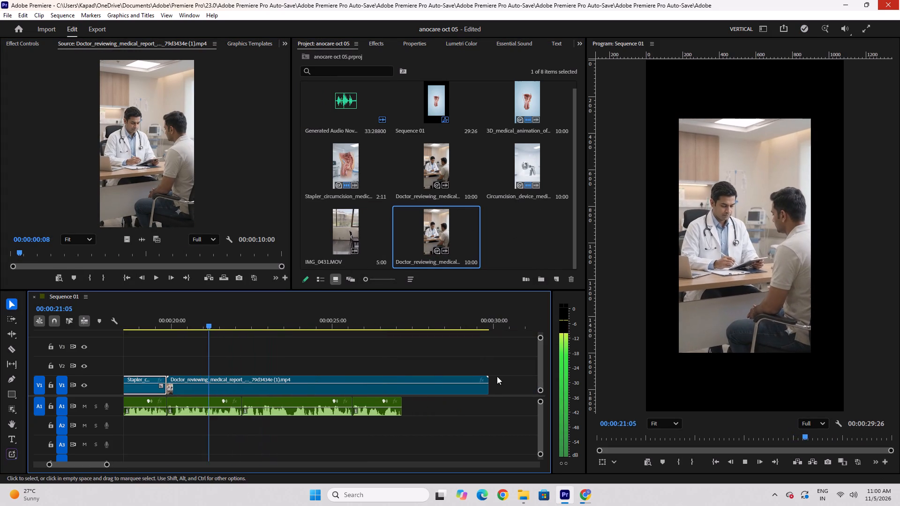
drag(490, 379, 352, 387)
alt+scroll(373, 391, up, 9)
alt+scroll(382, 383, down, 3)
alt+scroll(384, 380, up, 3)
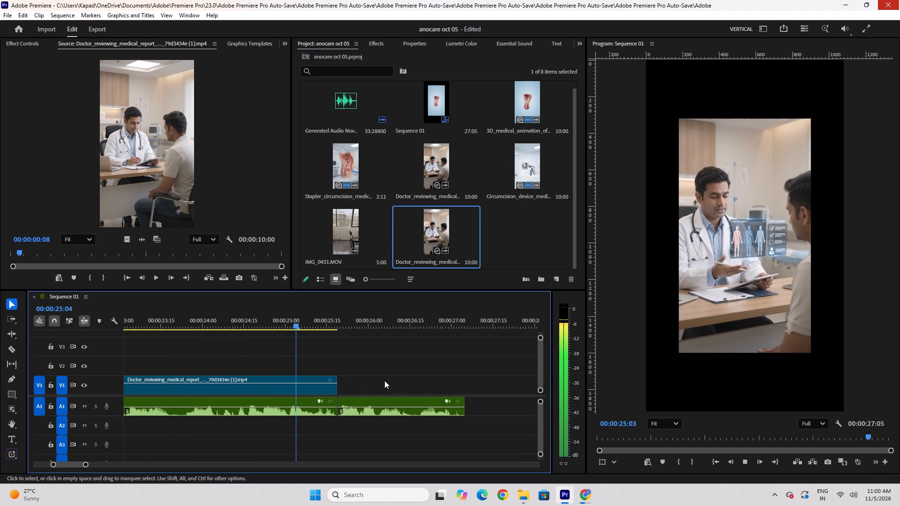
key(space)
key(ctrl+s)
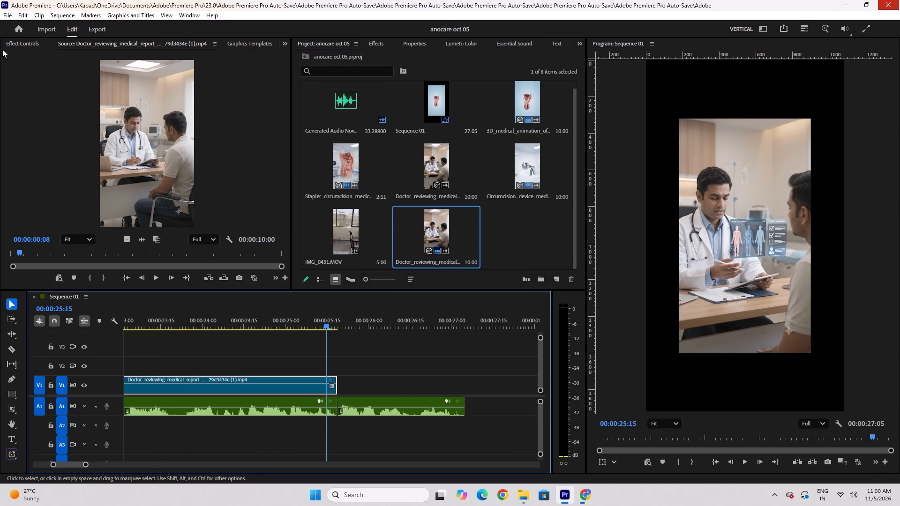
Search the Documents folder for "anoc" and open the anocare oct 28 project.
click(6, 15)
click(30, 37)
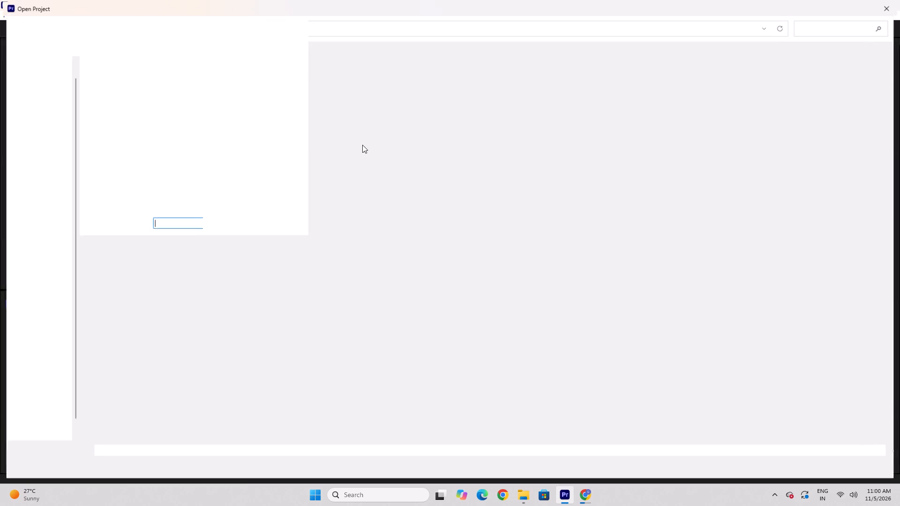
click(54, 207)
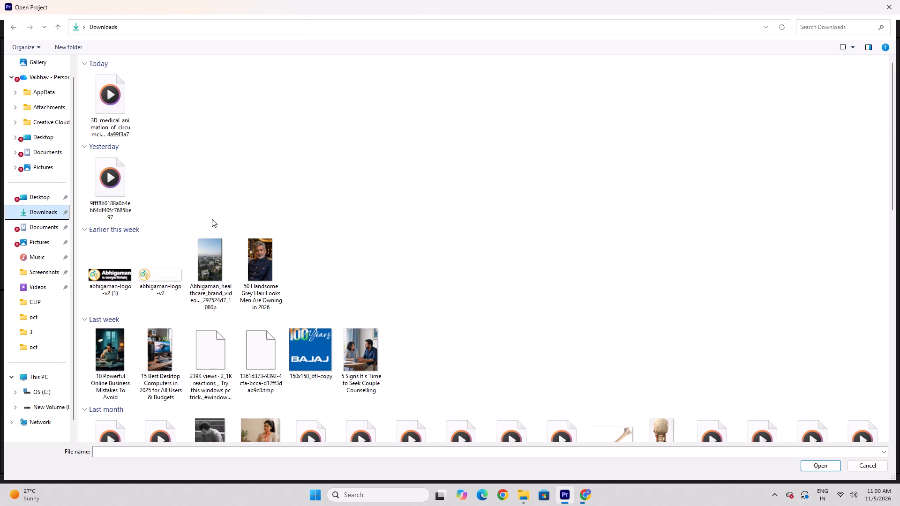
click(55, 218)
click(52, 224)
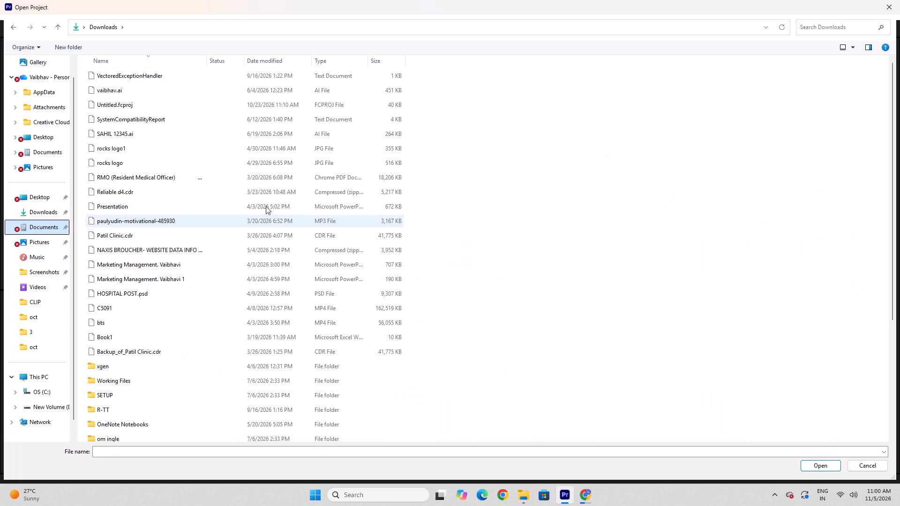
click(812, 23)
key(a)
text(noc)
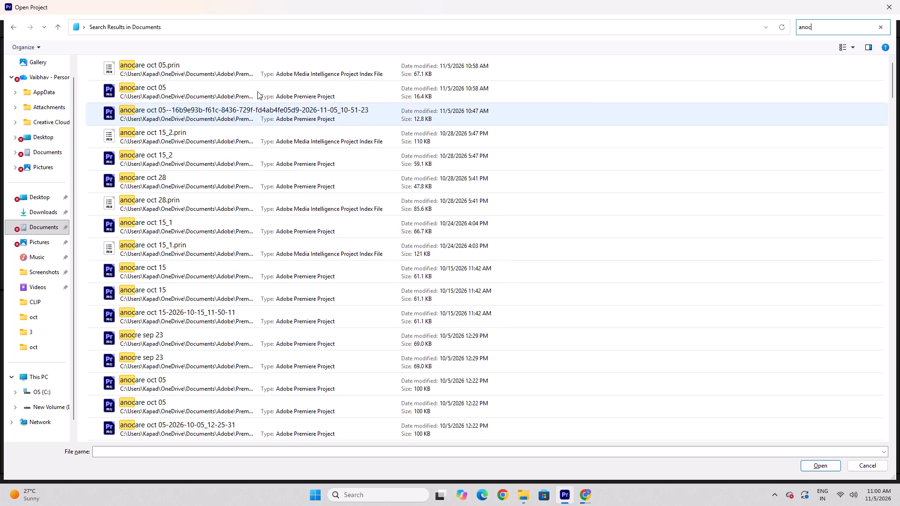
click(247, 178)
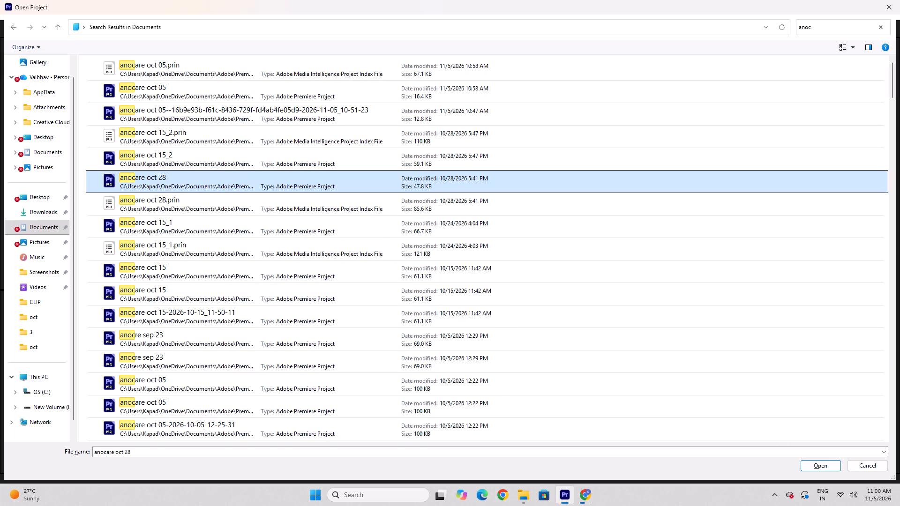
click(810, 466)
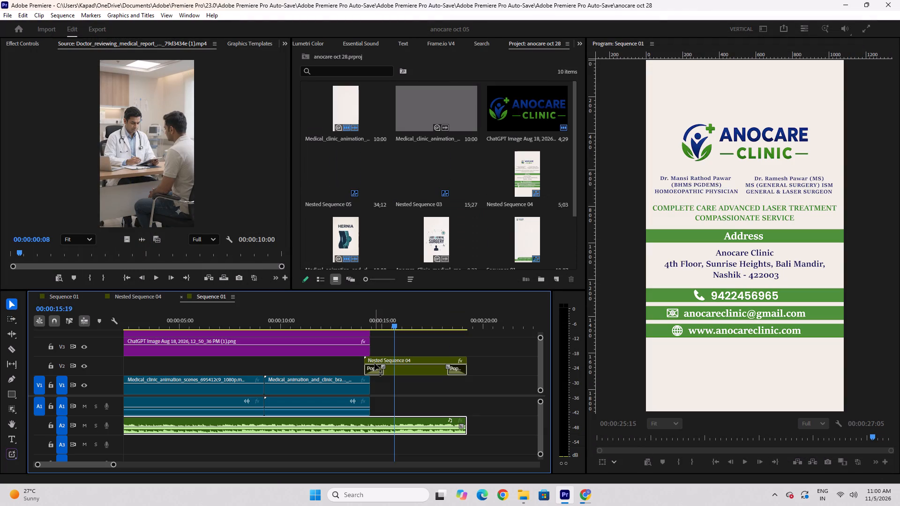
Examine the track layout of the anocare oct 28 Sequence 01 to locate the branding overlays and the closing contact card.
alt+scroll(374, 364, down, 8)
alt+scroll(433, 388, down, 4)
click(503, 391)
alt+scroll(480, 388, down, 9)
ctrl+scroll(330, 388, up, 5)
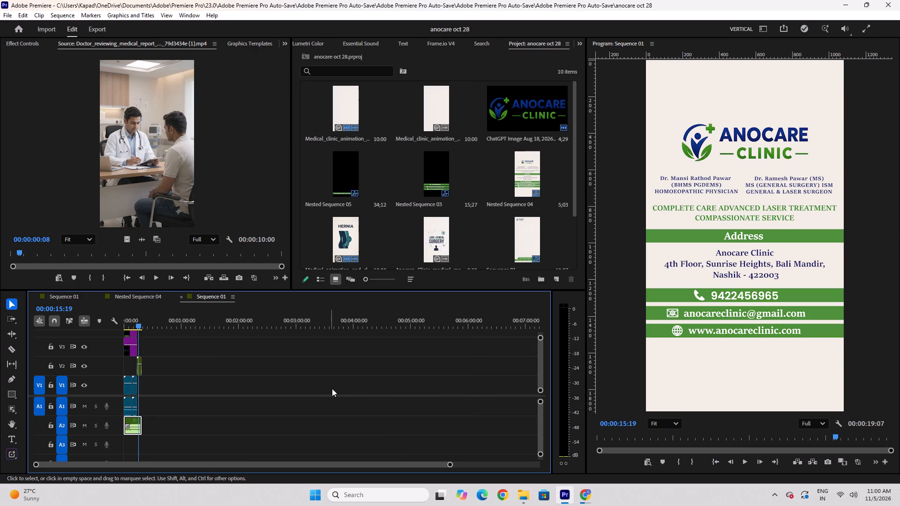
alt+scroll(249, 399, up, 13)
alt+scroll(186, 396, up, 9)
scroll(185, 408, up, 3)
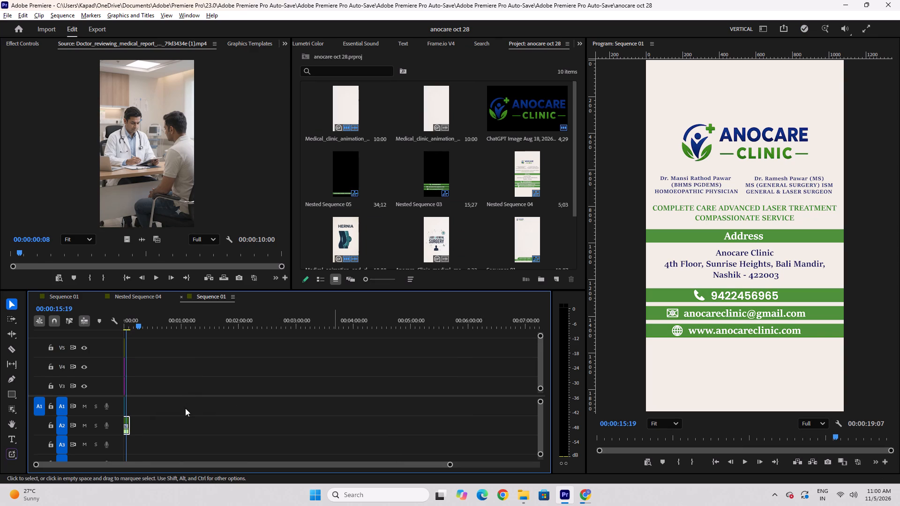
scroll(185, 408, up, 15)
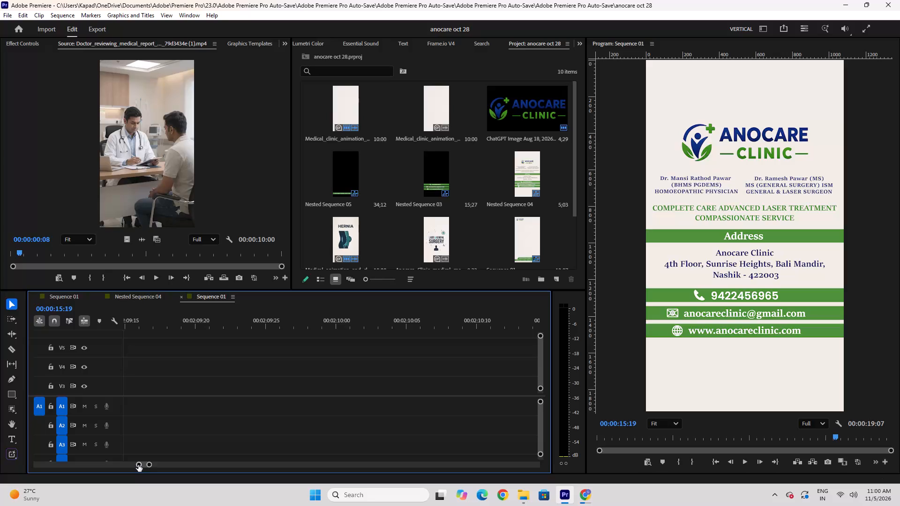
drag(138, 465, 100, 465)
drag(121, 467, 27, 467)
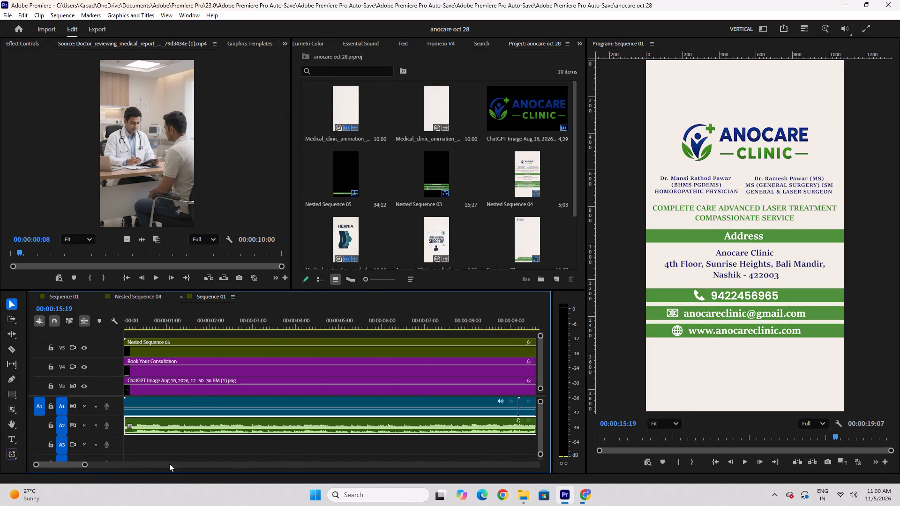
alt+scroll(285, 456, down, 9)
ctrl+scroll(413, 385, up, 5)
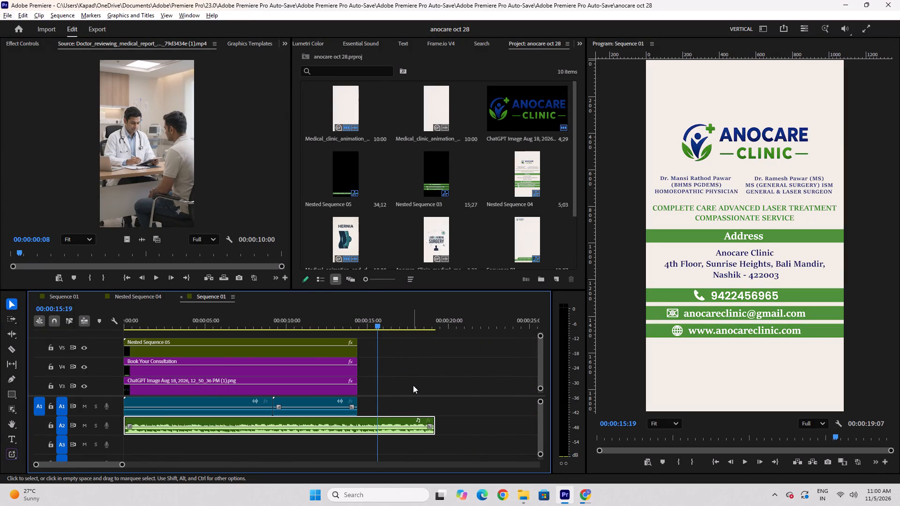
ctrl+scroll(413, 385, down, 10)
click(401, 371)
ctrl+scroll(408, 367, down, 6)
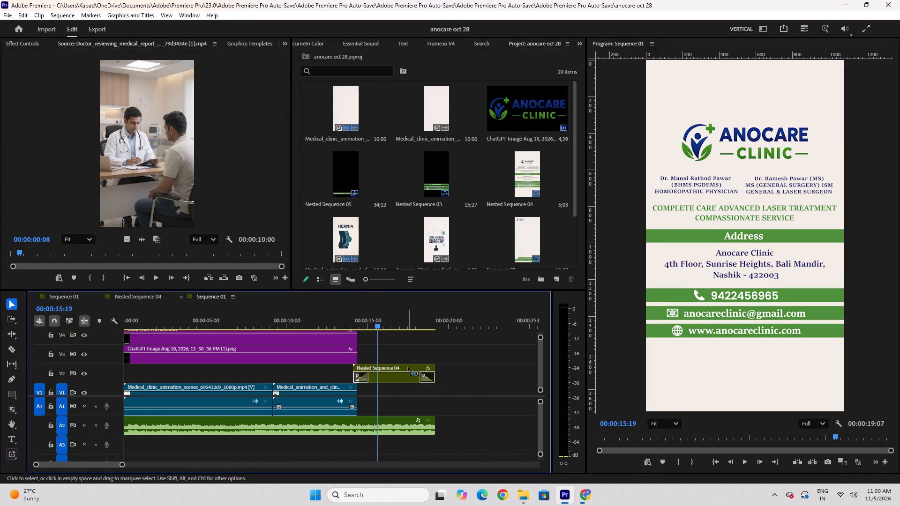
ctrl+scroll(404, 385, up, 3)
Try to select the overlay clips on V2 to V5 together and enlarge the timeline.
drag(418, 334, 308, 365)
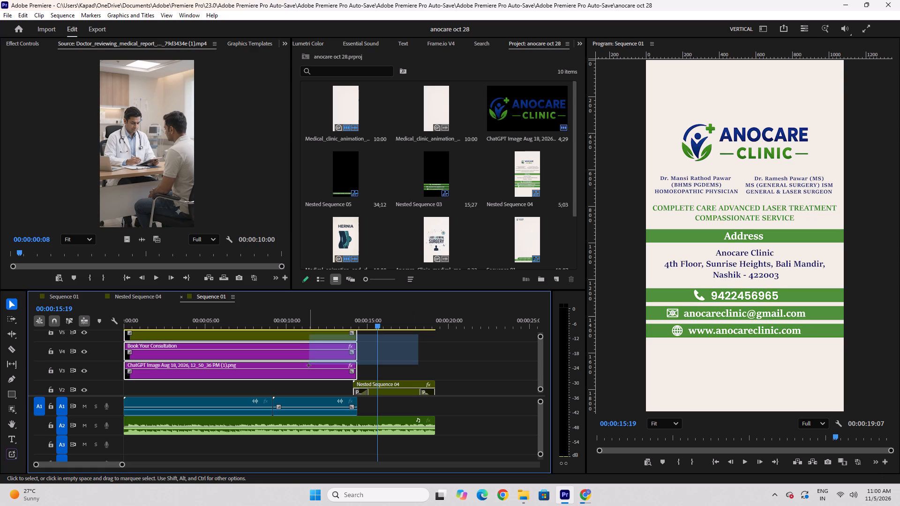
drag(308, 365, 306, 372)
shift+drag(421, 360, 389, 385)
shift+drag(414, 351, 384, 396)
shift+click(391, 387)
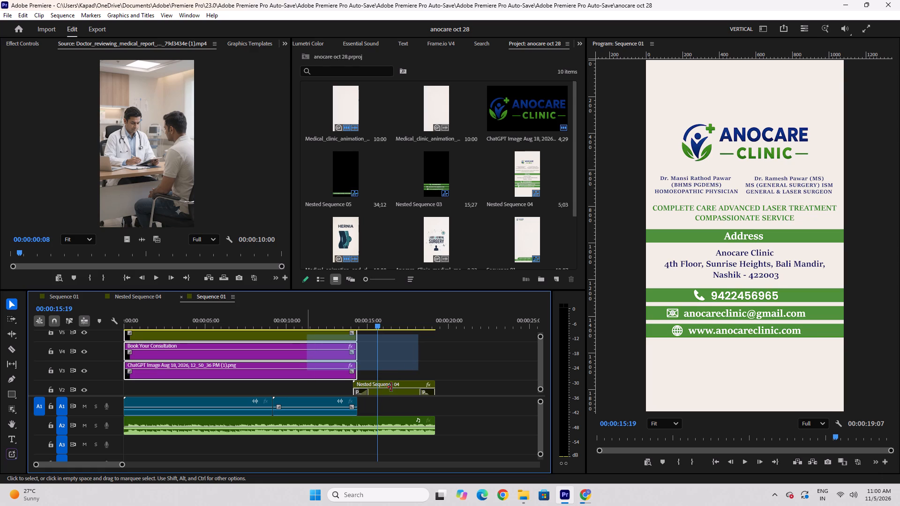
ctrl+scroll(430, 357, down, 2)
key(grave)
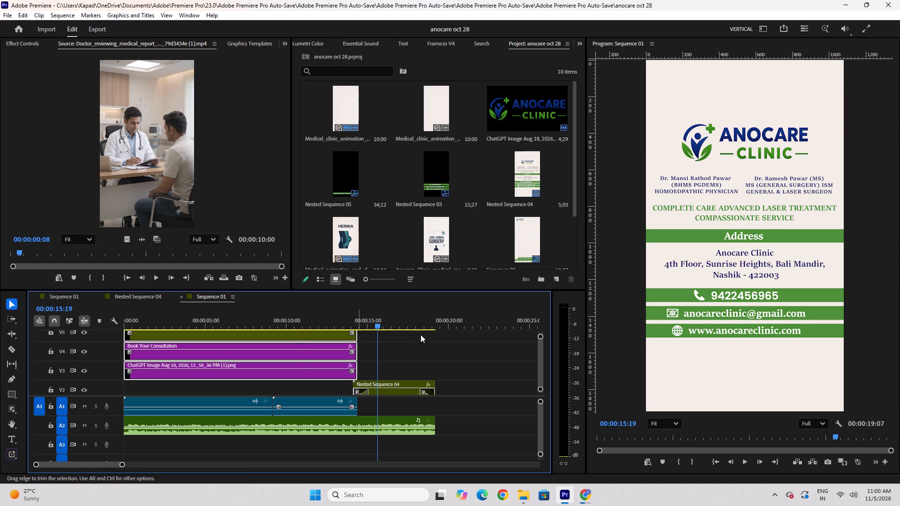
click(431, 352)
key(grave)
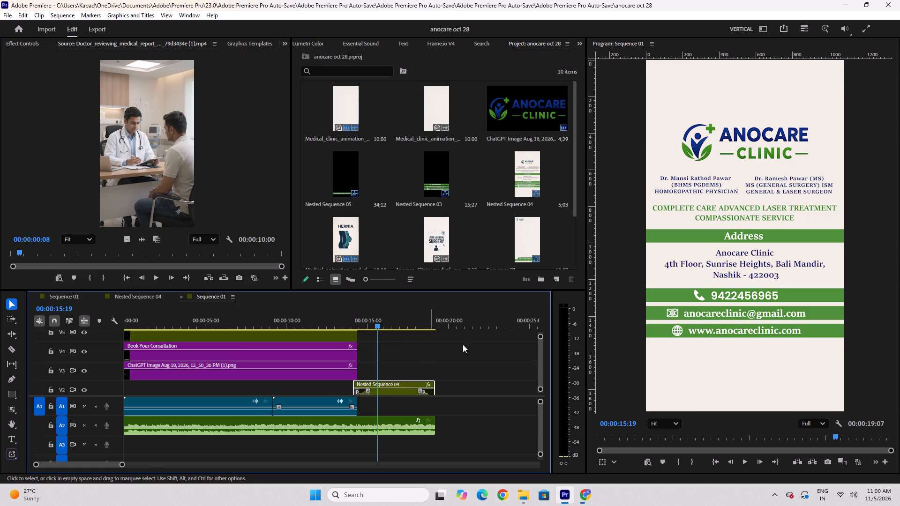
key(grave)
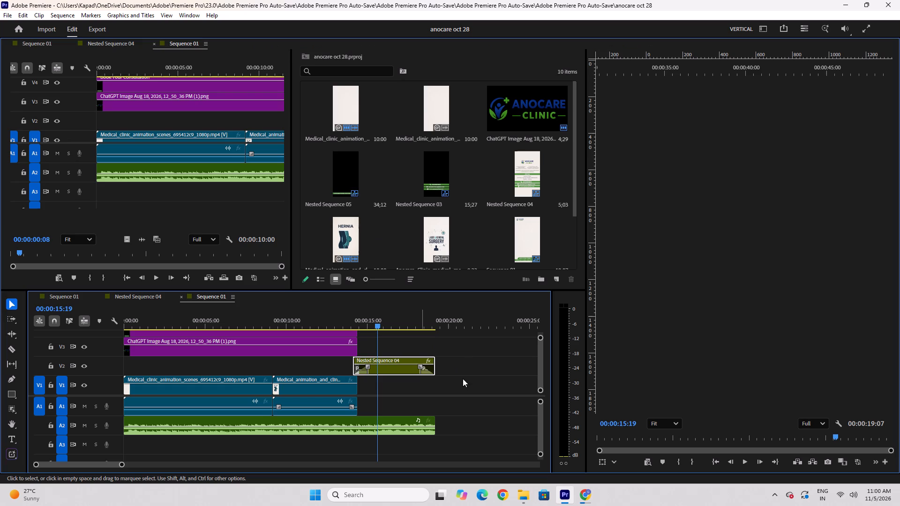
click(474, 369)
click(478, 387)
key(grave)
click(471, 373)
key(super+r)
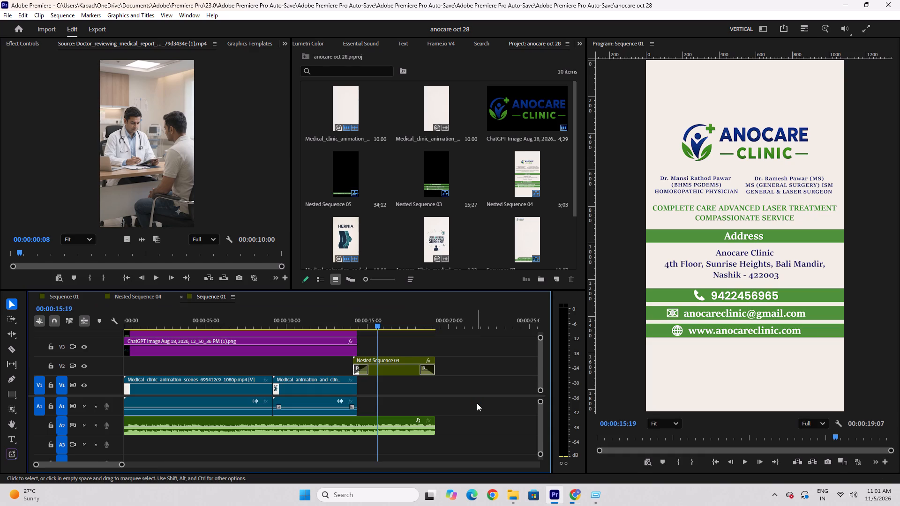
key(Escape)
Copy Nested Sequence 05, Book Your Consultation, the ChatGPT logo image and Nested Sequence 04 from V2 to V5 of the anocare oct 28 sequence.
key(grave)
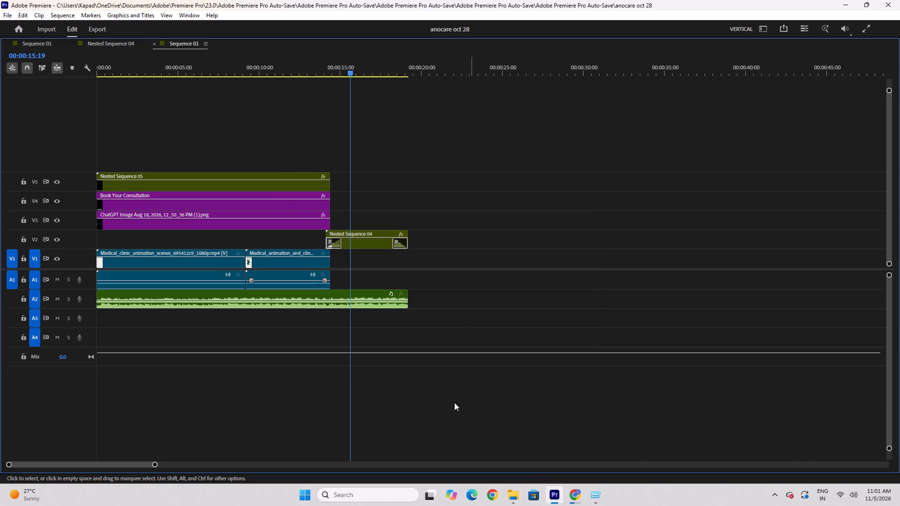
drag(448, 126, 311, 234)
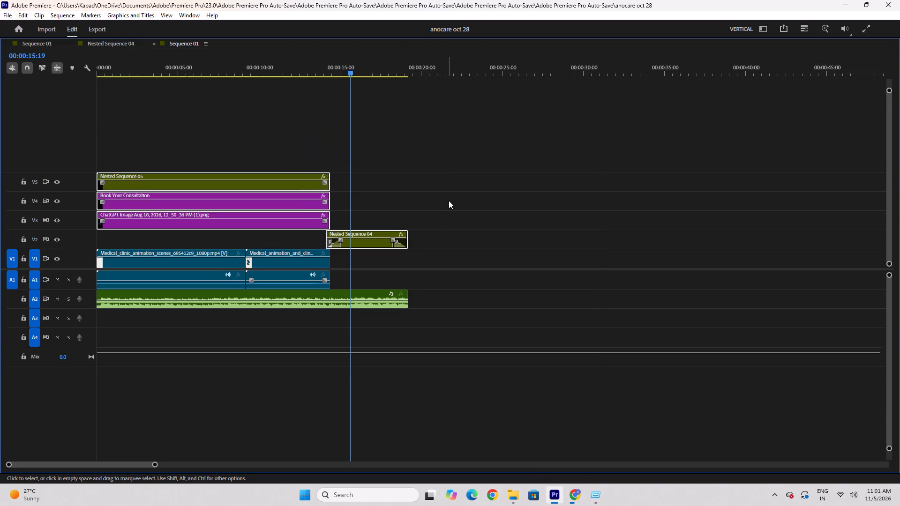
key(ctrl+c)
key(grave)
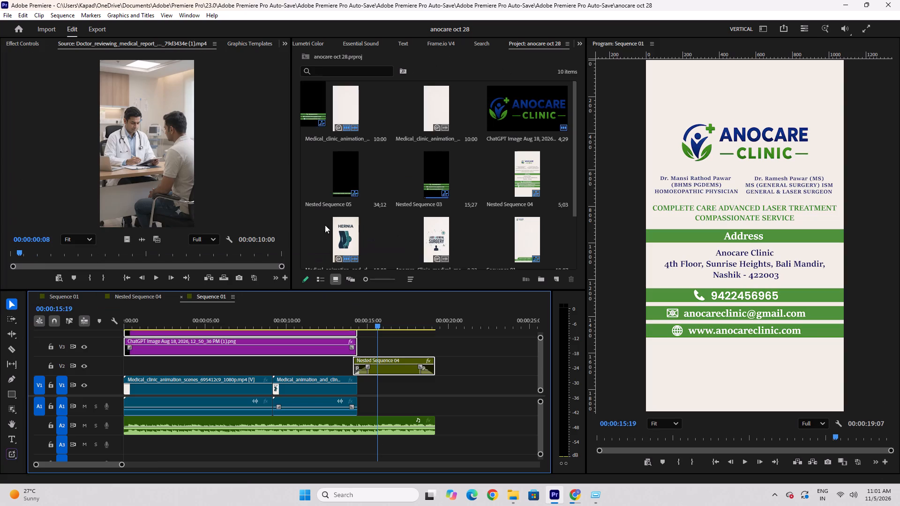
Paste the copied branding clips into the anocare oct 05 Sequence 01 just after the voiceover ends, at about 00:00:28:00.
click(143, 298)
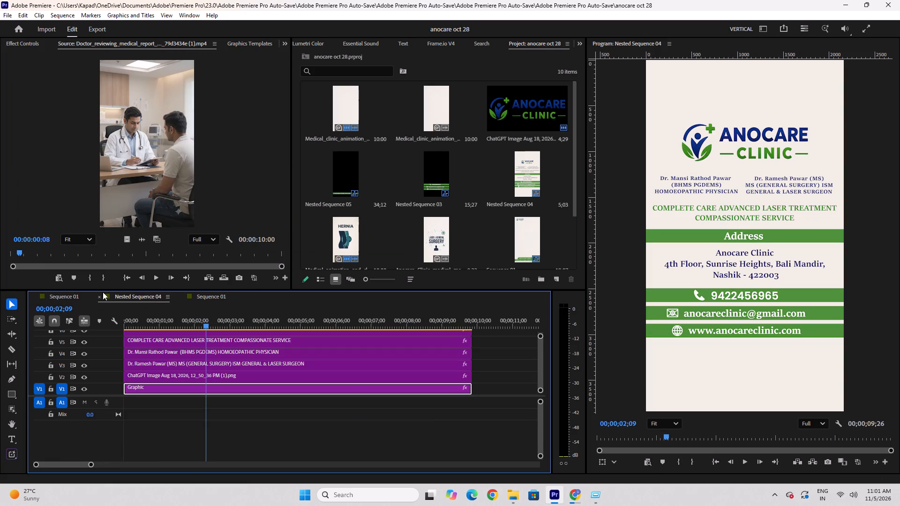
click(59, 296)
alt+scroll(327, 360, down, 10)
click(405, 319)
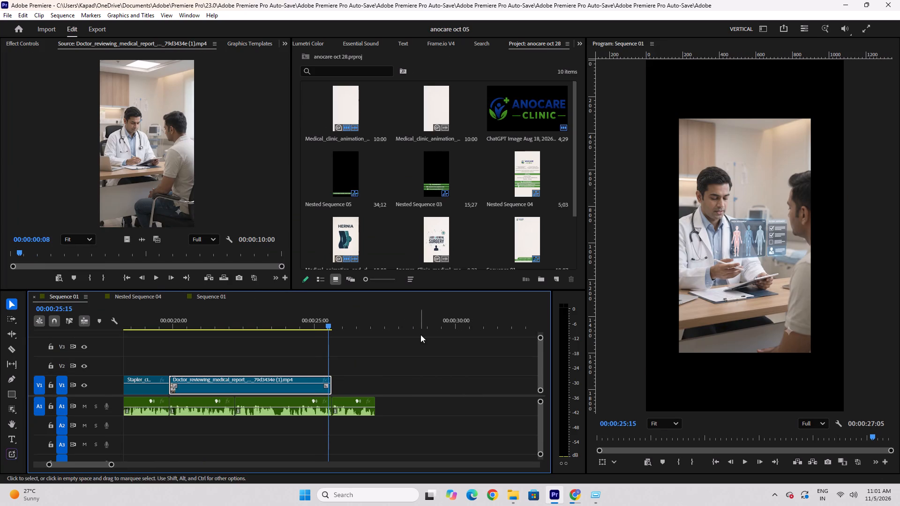
click(397, 320)
key(ctrl+v)
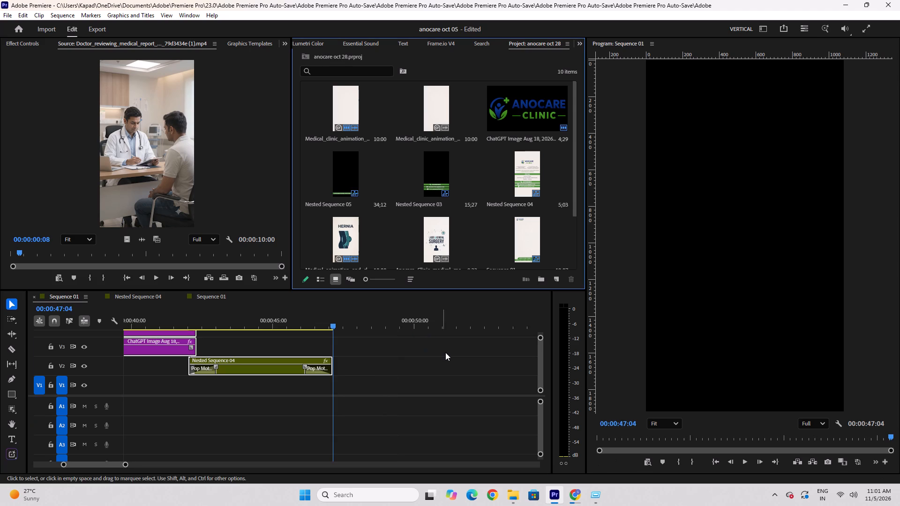
key(grave)
alt+scroll(462, 354, down, 17)
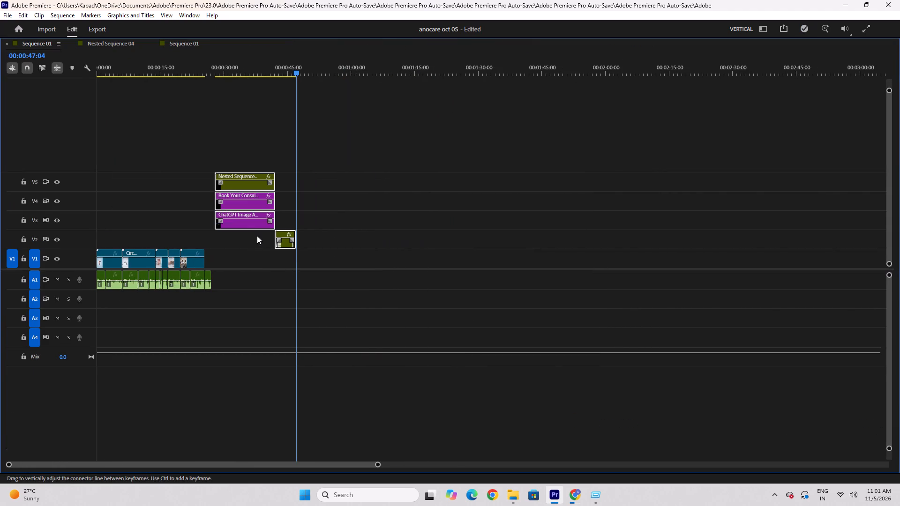
Move the pasted branding clips on V2 to V5 to the start of the sequence at 00:00:00:00.
drag(248, 224, 88, 227)
click(244, 213)
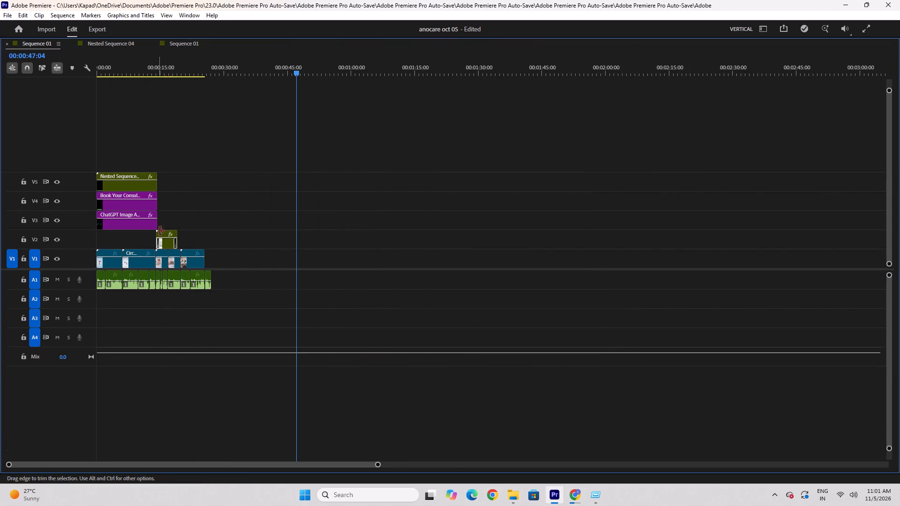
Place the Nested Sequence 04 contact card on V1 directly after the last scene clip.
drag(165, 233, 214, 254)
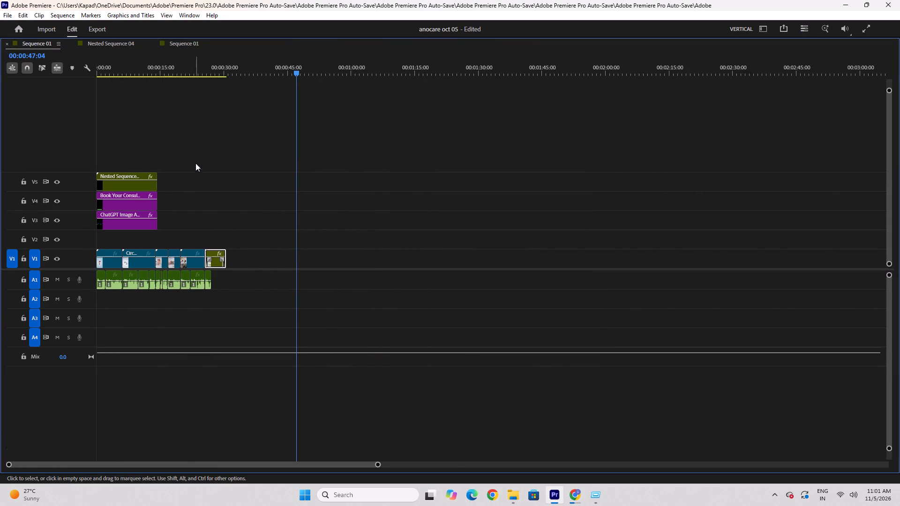
Extend the Nested Sequence 05, Book Your Consultation and ChatGPT logo overlays to the end of the last V1 scene clip.
drag(195, 163, 151, 225)
drag(161, 208, 210, 218)
click(280, 221)
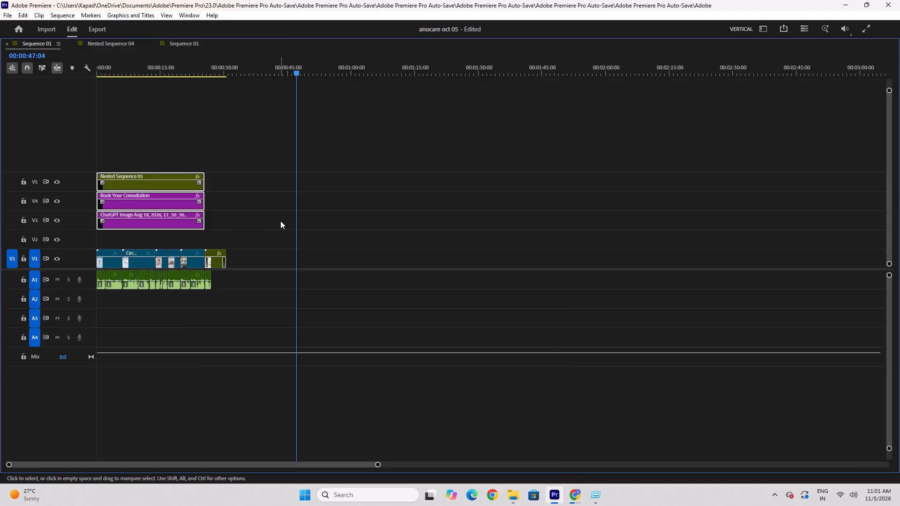
Scale the five V1 scene clips together with Fill so they cover the whole vertical frame.
key(grave)
key(Return)
alt+scroll(242, 277, up, 7)
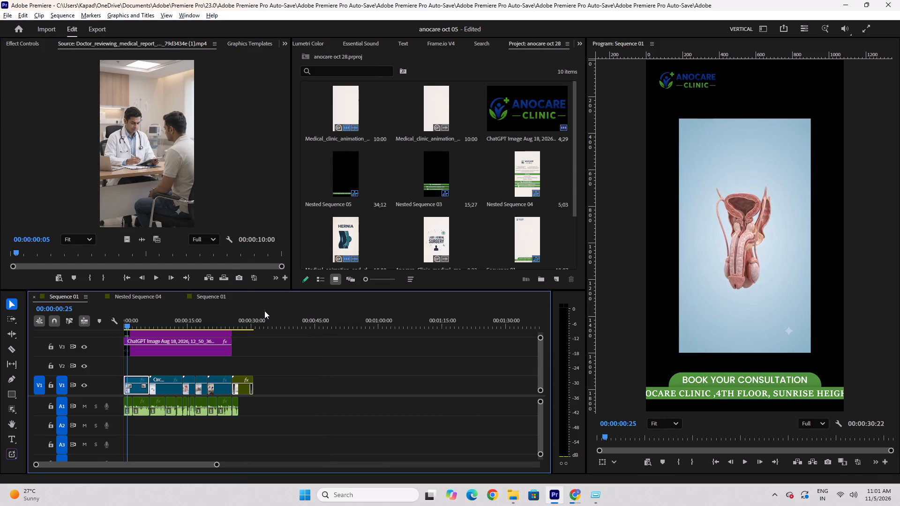
alt+scroll(264, 311, up, 4)
alt+scroll(206, 376, up, 15)
drag(288, 365, 144, 371)
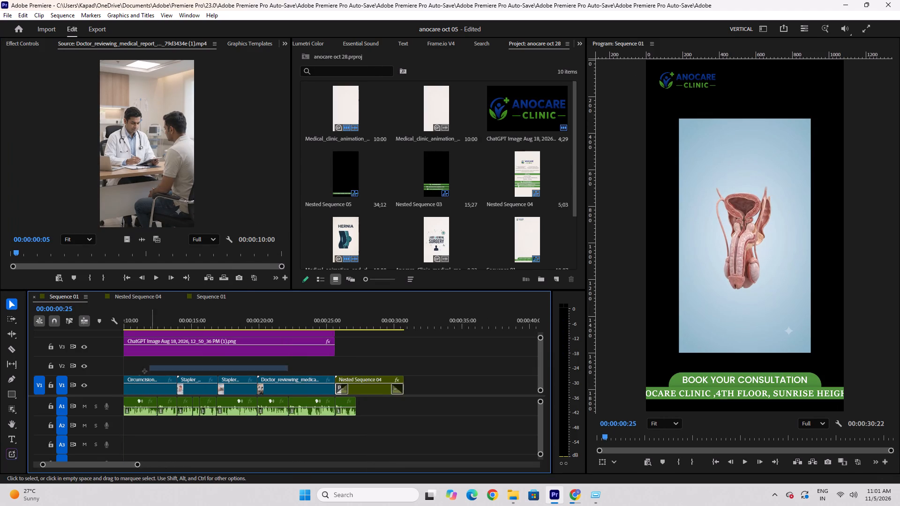
drag(144, 371, 98, 384)
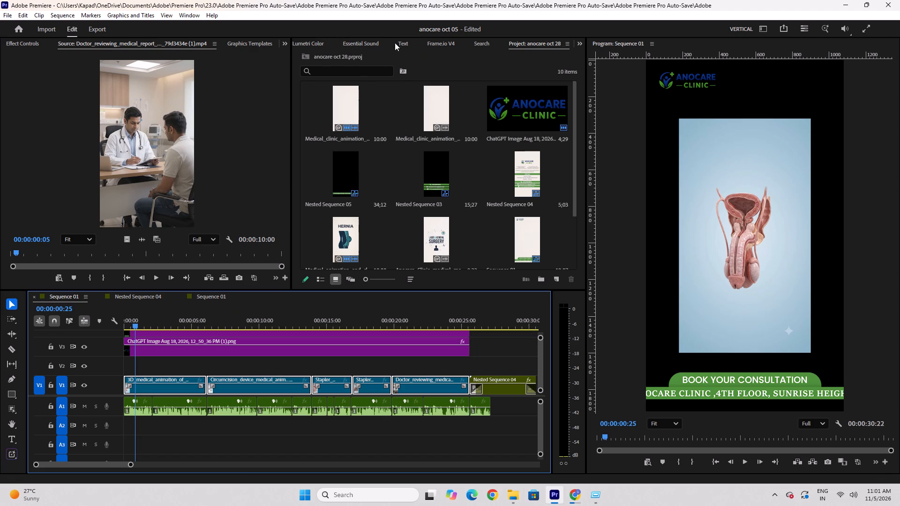
scroll(311, 43, up, 7)
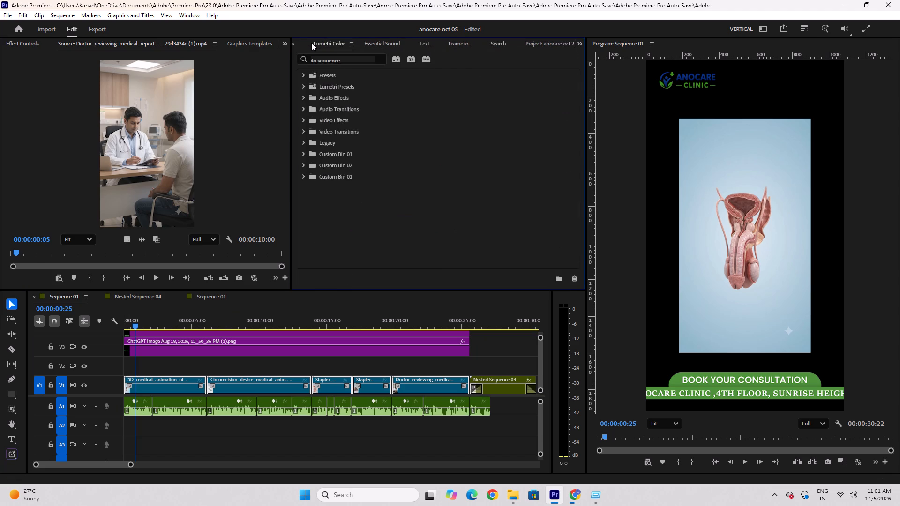
scroll(311, 43, up, 5)
click(420, 39)
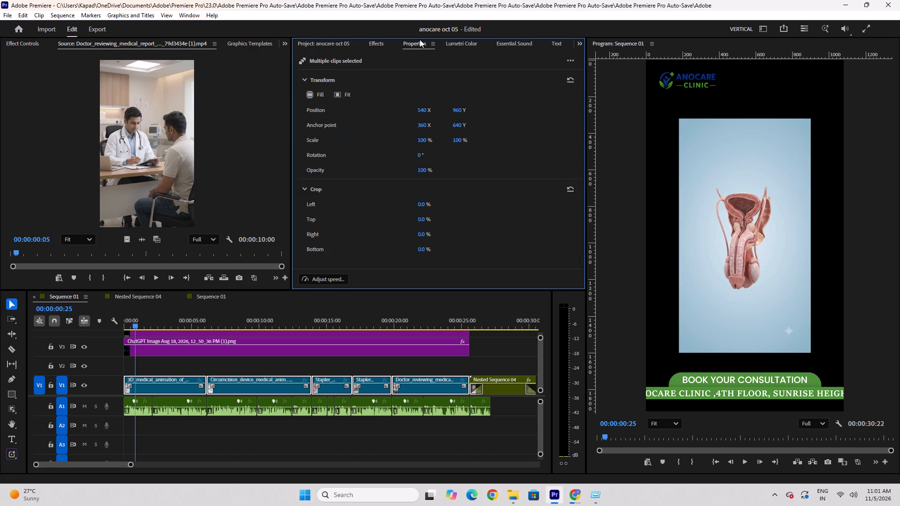
click(321, 88)
click(321, 96)
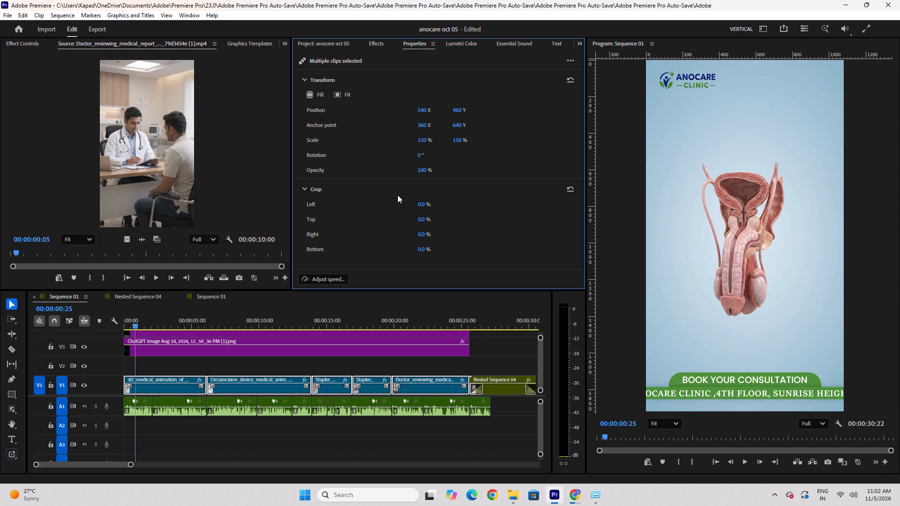
Play back the first part of the sequence up to 00:00:16:00 to check the scaled scenes, branding overlays and voiceover.
key(space)
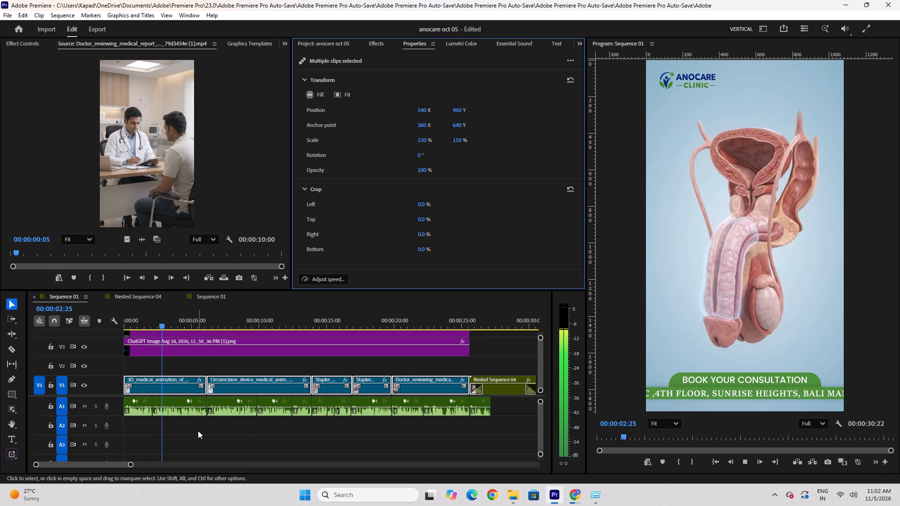
scroll(198, 431, up, 3)
scroll(243, 434, up, 6)
alt+scroll(246, 425, up, 10)
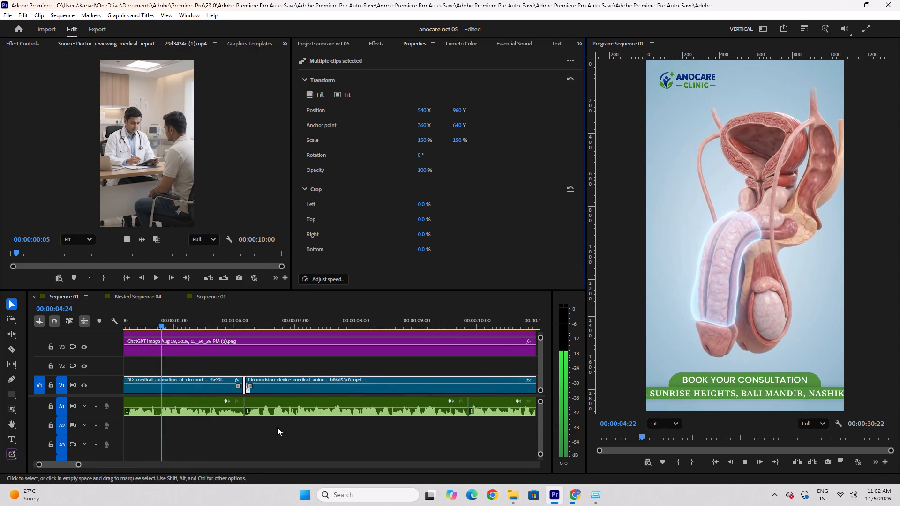
alt+scroll(289, 430, up, 8)
alt+scroll(305, 432, down, 7)
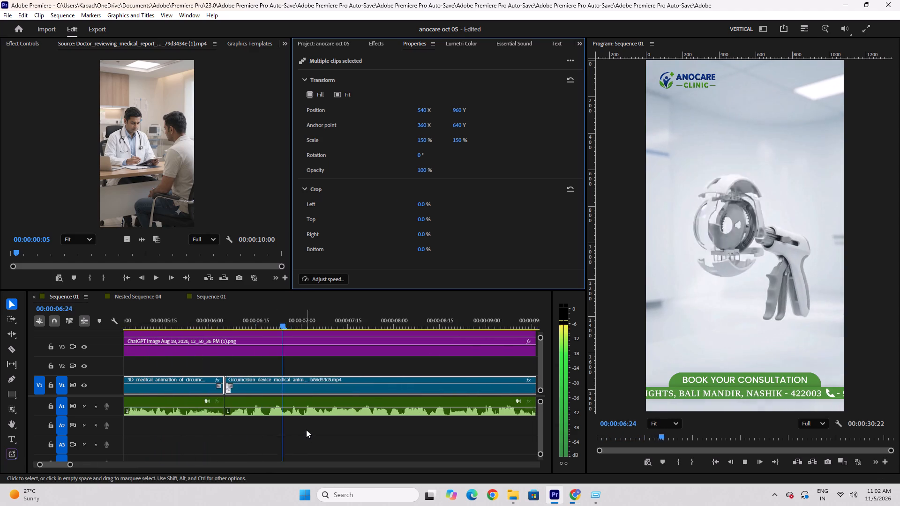
alt+scroll(306, 430, down, 3)
alt+scroll(351, 429, up, 3)
alt+scroll(332, 423, down, 4)
alt+scroll(372, 424, up, 4)
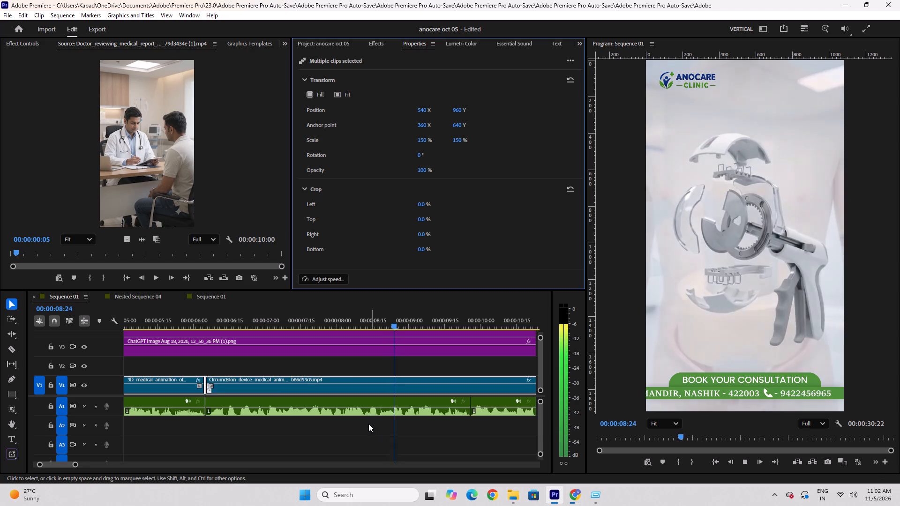
alt+scroll(368, 424, down, 9)
alt+scroll(420, 421, up, 9)
scroll(397, 418, down, 6)
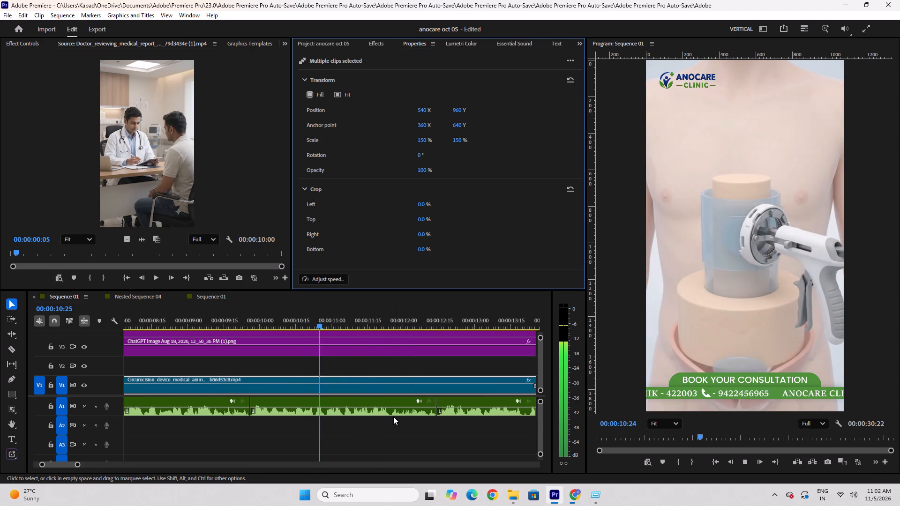
alt+scroll(412, 416, up, 4)
alt+scroll(369, 412, down, 13)
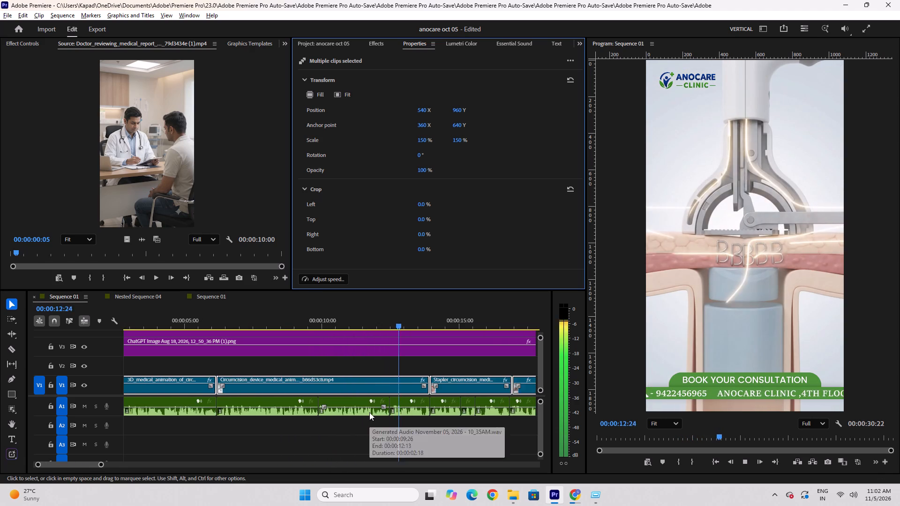
alt+scroll(369, 412, down, 4)
alt+scroll(420, 417, up, 5)
alt+scroll(407, 417, down, 4)
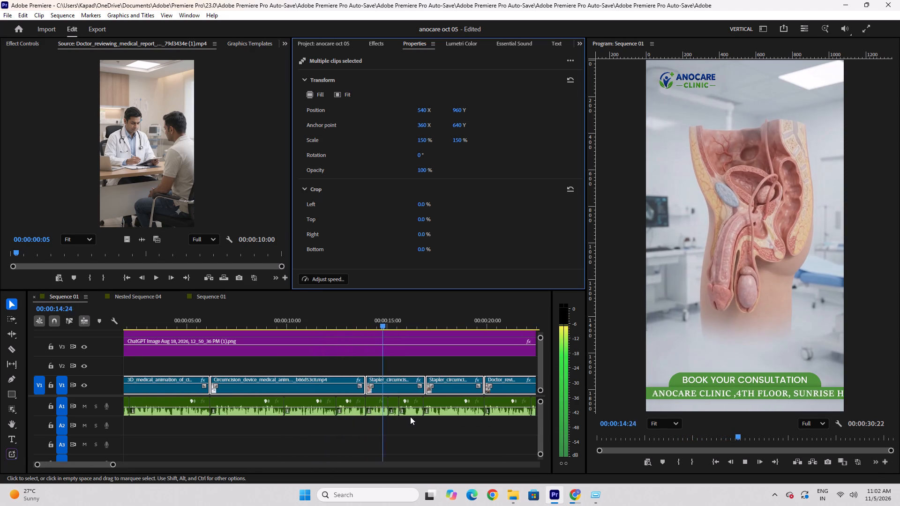
alt+scroll(433, 417, up, 10)
scroll(406, 421, down, 5)
key(space)
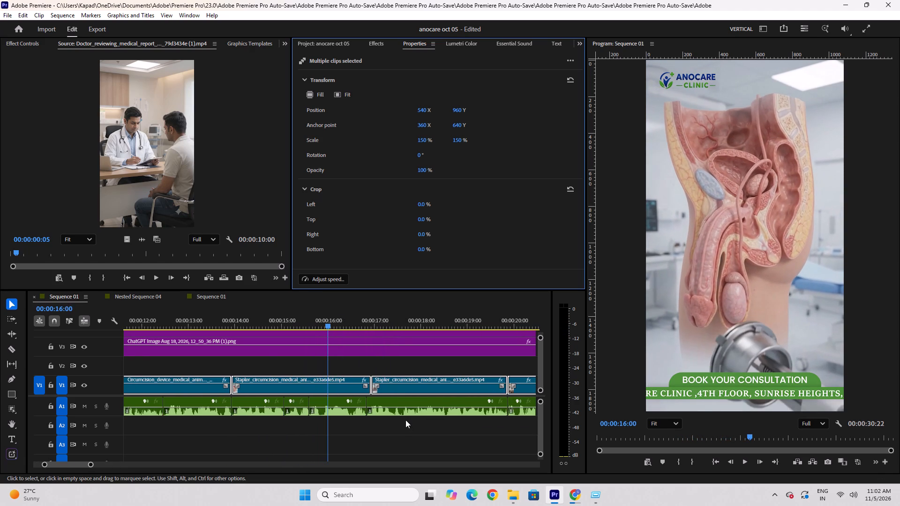
Save the anocare oct 05 project.
key(ctrl+s)
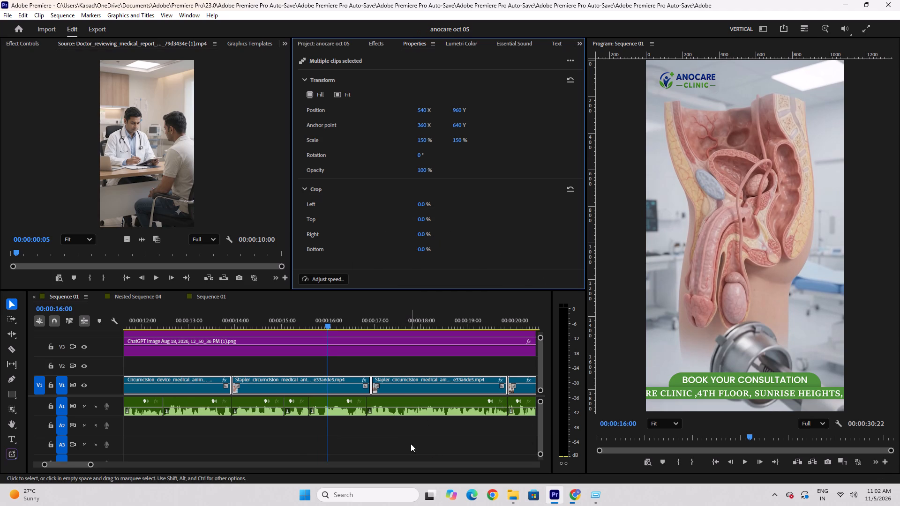
Play the rest of the sequence from 00:00:16:00 into the contact card to check the scenes against the voiceover.
click(393, 436)
alt+scroll(398, 424, up, 4)
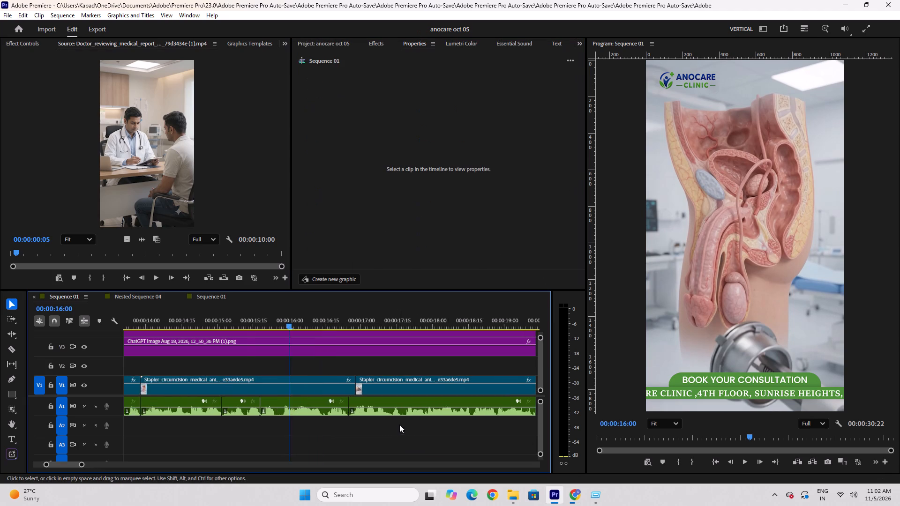
scroll(382, 423, down, 8)
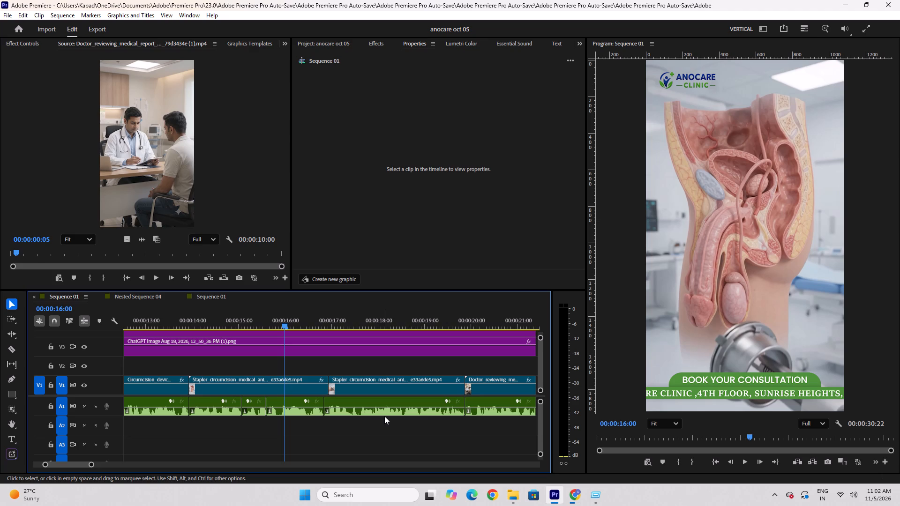
click(384, 416)
key(space)
alt+scroll(390, 417, up, 4)
alt+scroll(348, 412, down, 3)
alt+scroll(390, 418, up, 4)
scroll(337, 409, down, 4)
alt+scroll(452, 427, up, 9)
alt+scroll(420, 426, down, 4)
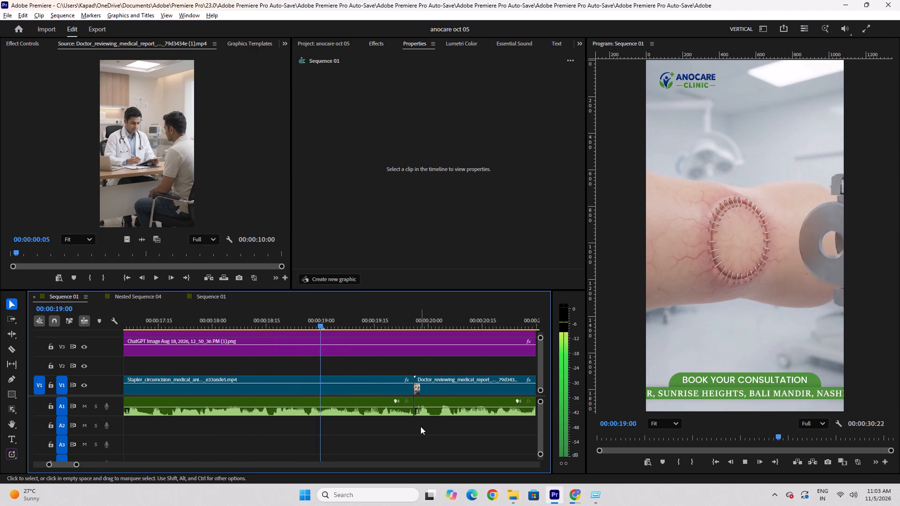
alt+scroll(420, 426, down, 12)
alt+scroll(487, 434, up, 9)
scroll(406, 427, down, 3)
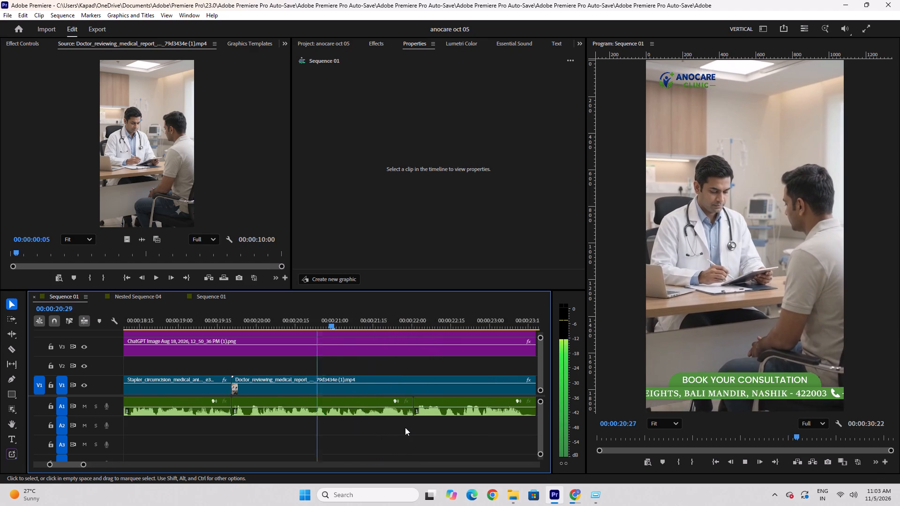
scroll(405, 427, down, 17)
alt+scroll(482, 432, up, 9)
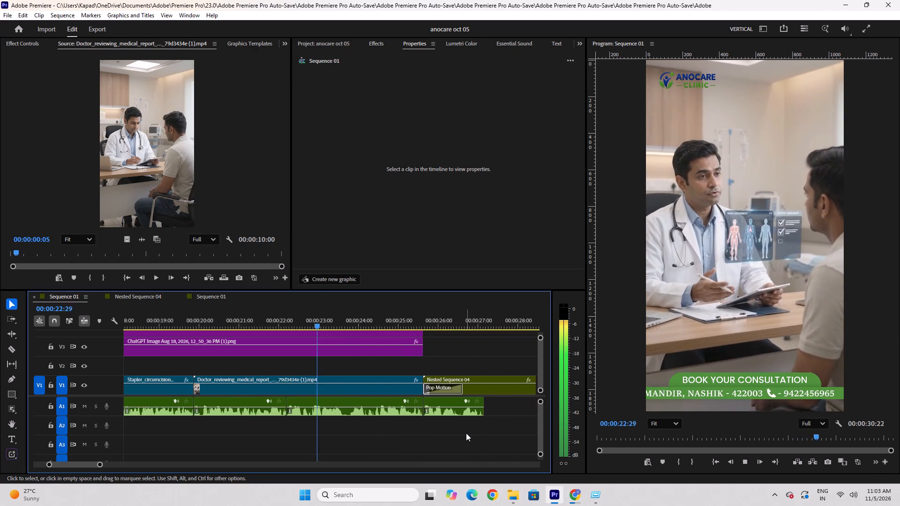
alt+scroll(466, 433, down, 7)
drag(540, 337, 543, 274)
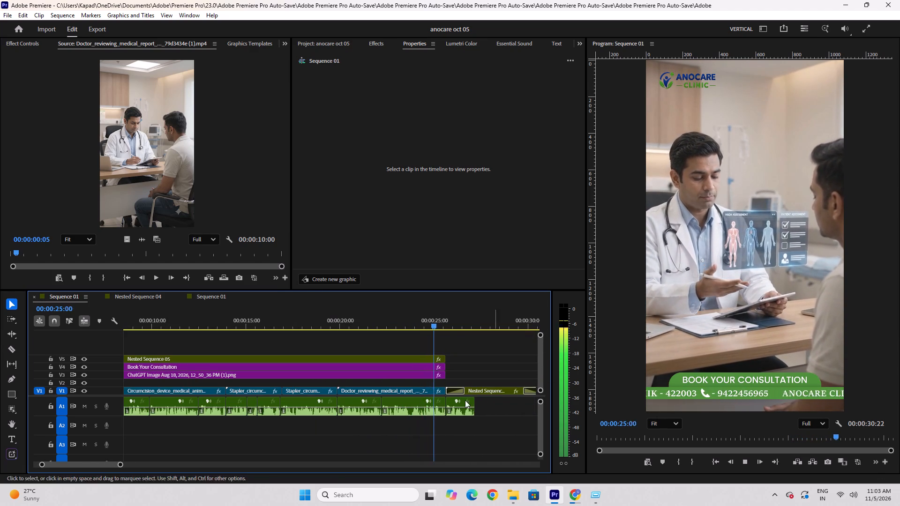
scroll(459, 403, down, 9)
alt+scroll(375, 423, up, 5)
scroll(388, 425, up, 6)
key(space)
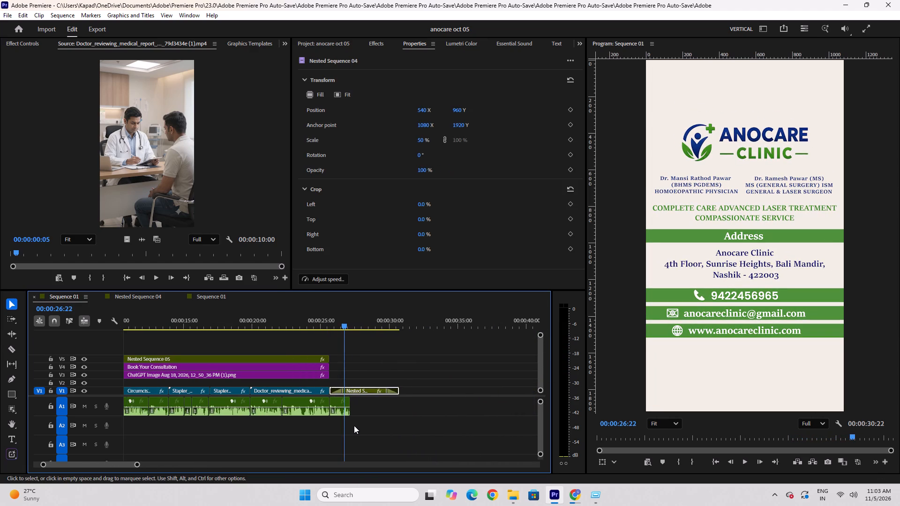
scroll(354, 425, up, 7)
Save the project again.
key(ctrl+s)
Replay the change from the doctor scene to the closing contact card and check how it fits the end of the voiceover.
key(space)
alt+scroll(524, 435, up, 4)
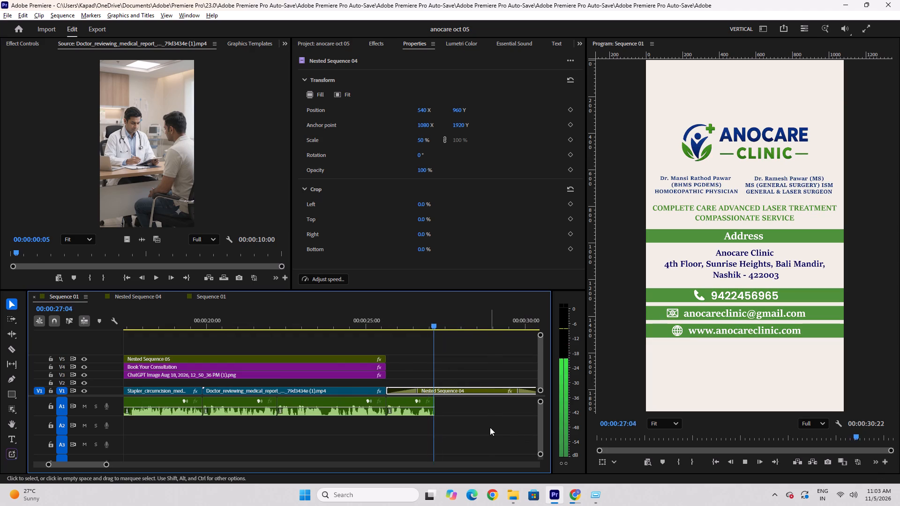
alt+scroll(490, 427, up, 3)
key(space)
click(427, 322)
key(space)
scroll(448, 414, down, 9)
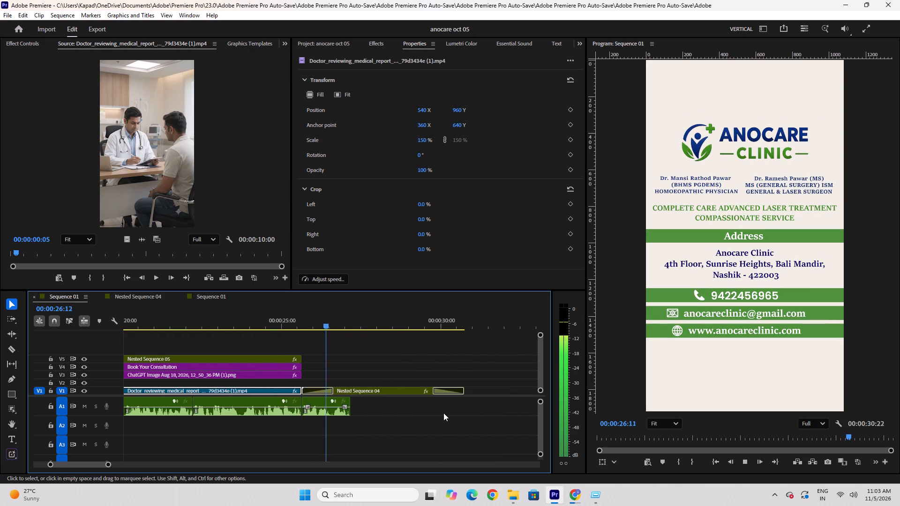
alt+scroll(364, 428, up, 9)
alt+scroll(442, 439, down, 4)
key(space)
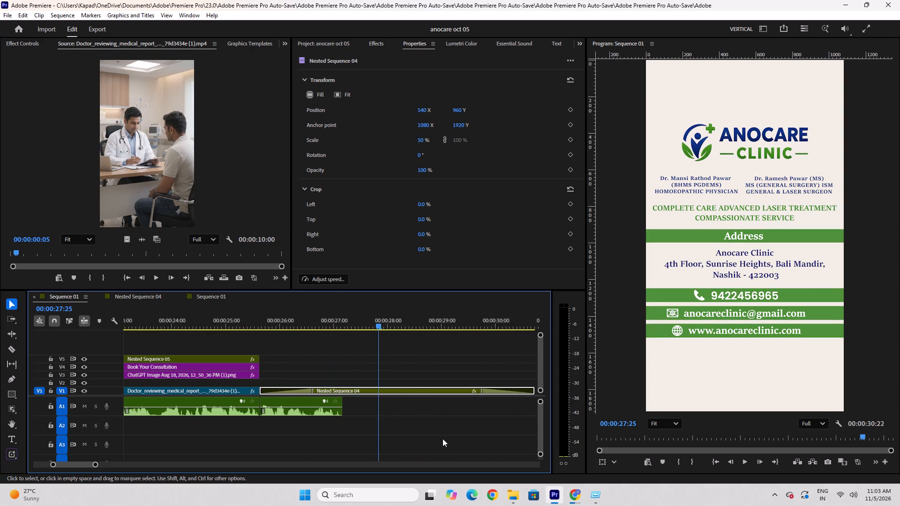
Delete the Nested Sequence 04 contact card from the end of V1 and save the project.
scroll(442, 439, up, 8)
drag(506, 372, 485, 393)
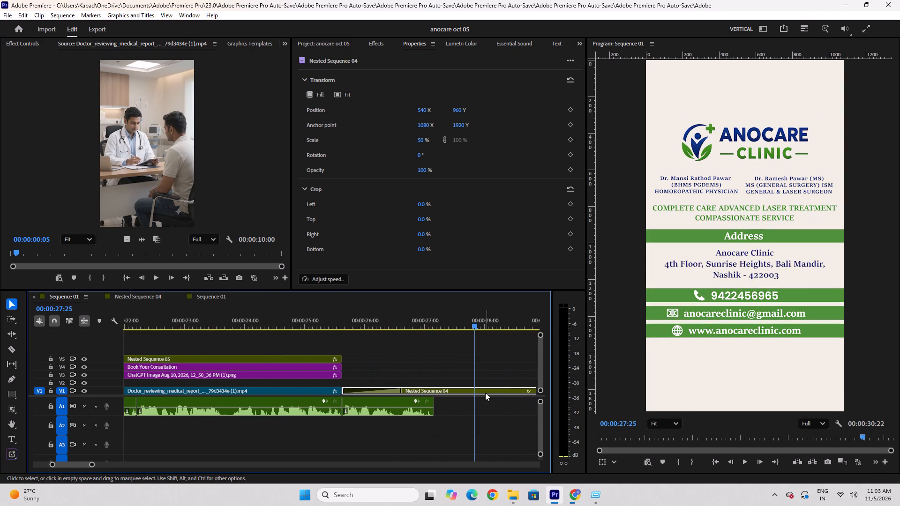
key(BackSpace)
key(ctrl+s)
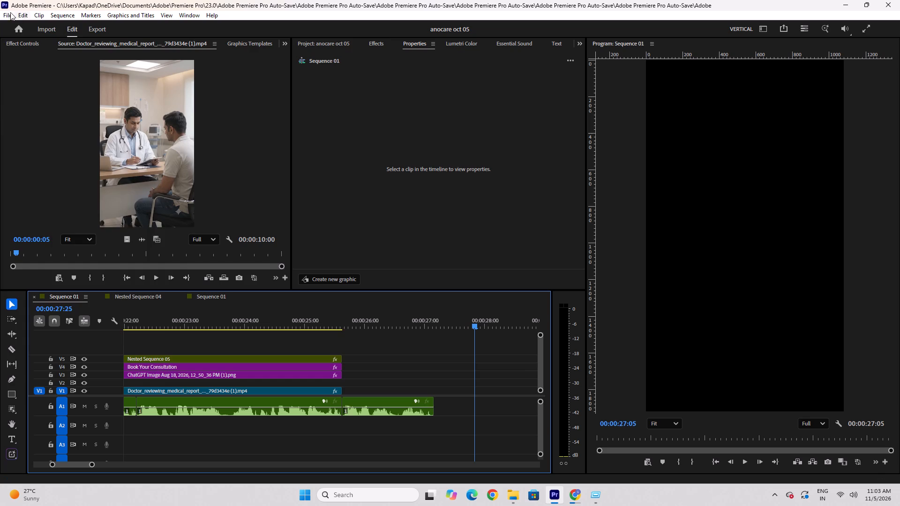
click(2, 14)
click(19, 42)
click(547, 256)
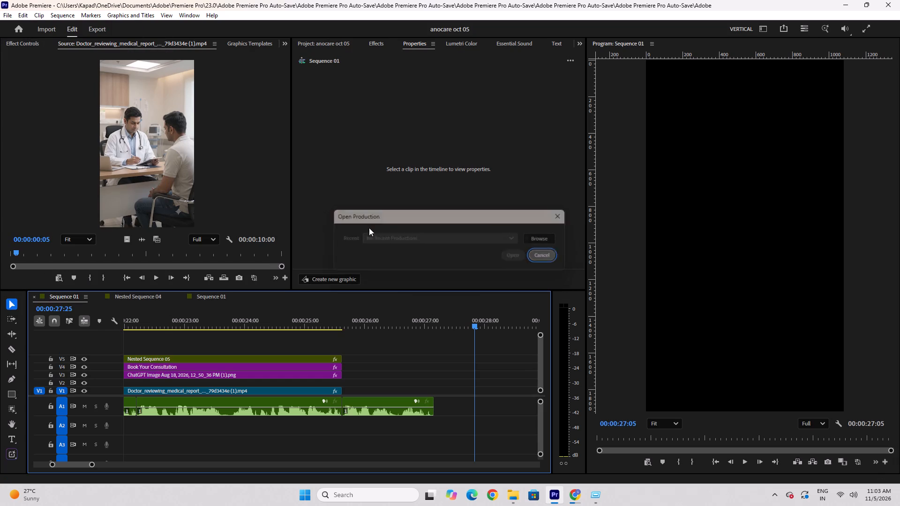
Open the anocare oct 15_1 project from the documents search results for anoc.
click(4, 16)
click(26, 33)
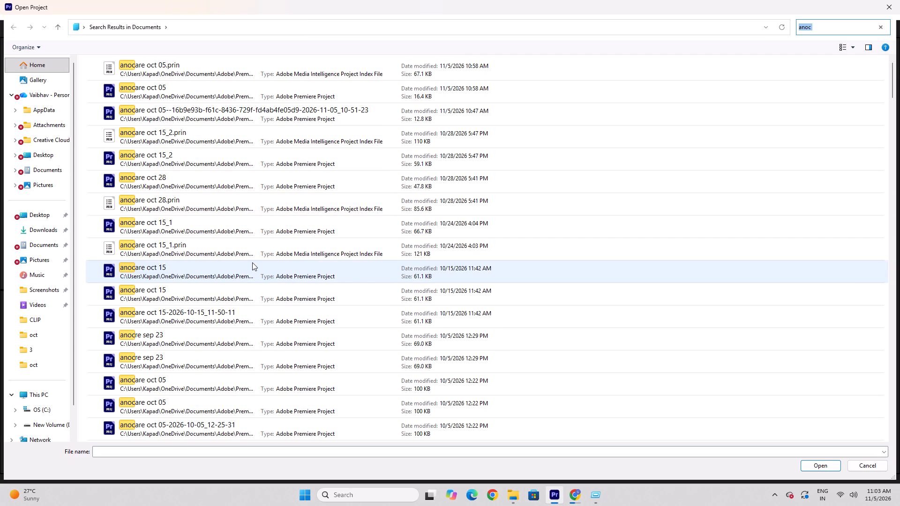
click(214, 220)
click(810, 456)
click(814, 461)
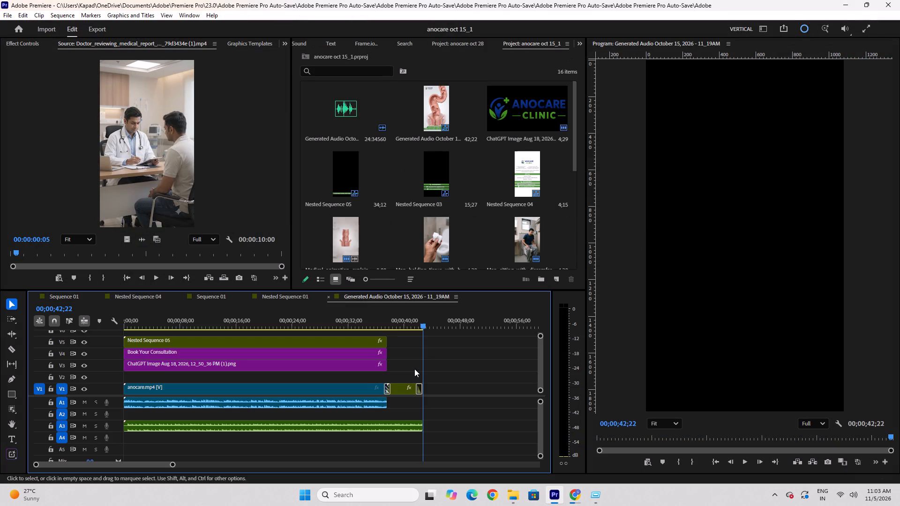
Preview and copy the Nested Sequence 04 contact card at the end of V1 in the anocare oct 15_1 sequence.
click(394, 324)
click(384, 324)
key(space)
scroll(415, 364, up, 9)
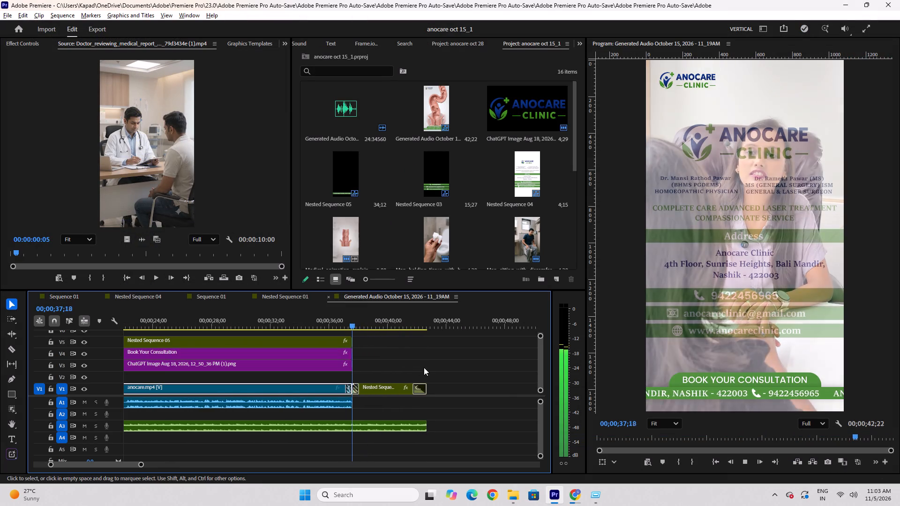
key(space)
drag(427, 356, 382, 396)
key(ctrl+c)
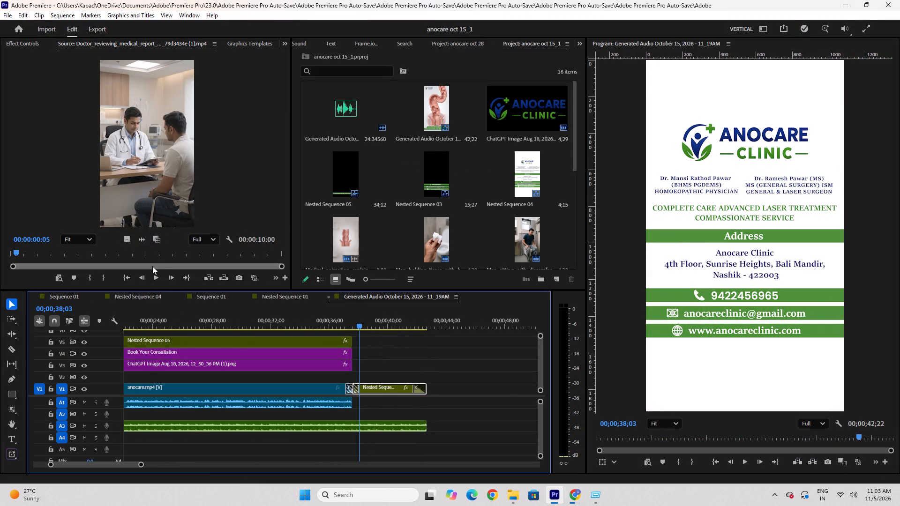
Paste the Nested Sequence 04 contact card into the anocare oct 05 Sequence 01 on V1, directly against the end of the doctor clip.
click(58, 298)
scroll(50, 298, up, 8)
alt+scroll(400, 366, down, 5)
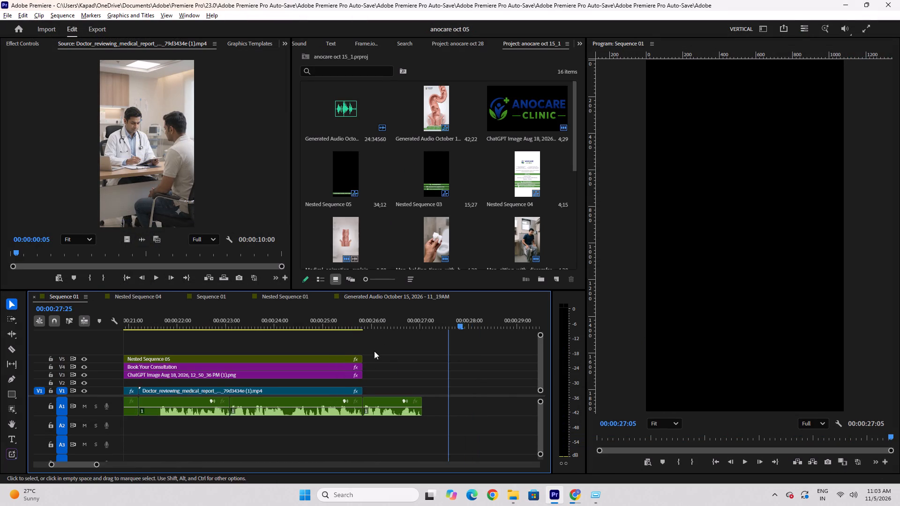
drag(367, 321, 331, 321)
ctrl+scroll(388, 347, down, 6)
drag(377, 315, 380, 316)
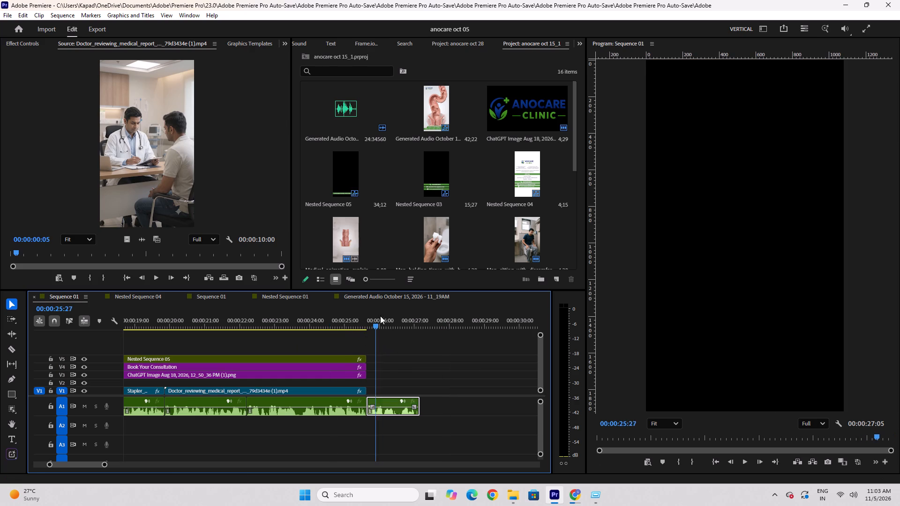
drag(380, 316, 389, 320)
key(ctrl+v)
alt+scroll(405, 387, down, 5)
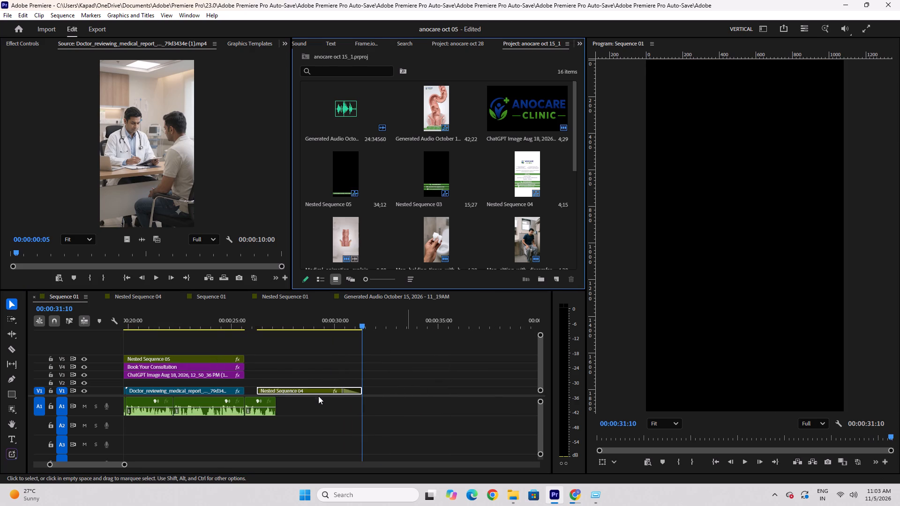
drag(312, 392, 301, 391)
Play the change from the doctor scene to the pasted contact card and save the project.
click(236, 317)
key(space)
drag(280, 403, 365, 412)
alt+scroll(359, 412, up, 4)
alt+scroll(360, 412, down, 9)
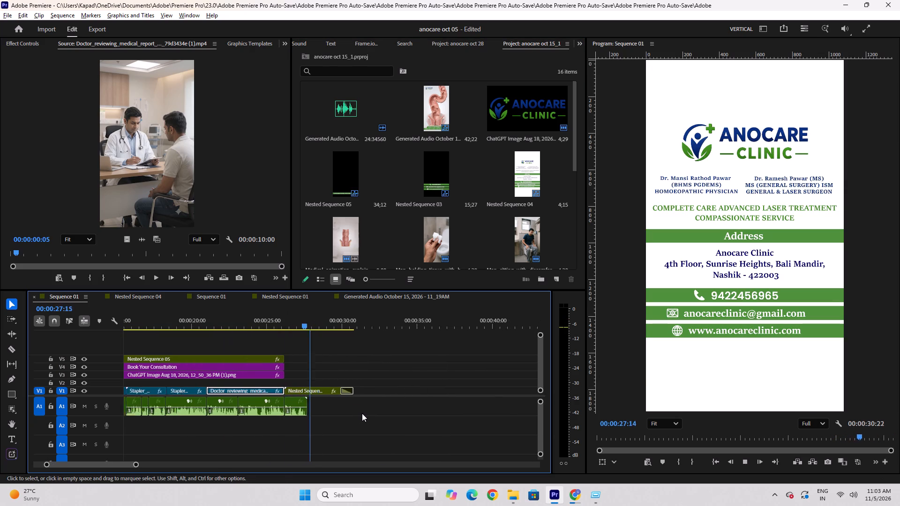
key(ctrl+s)
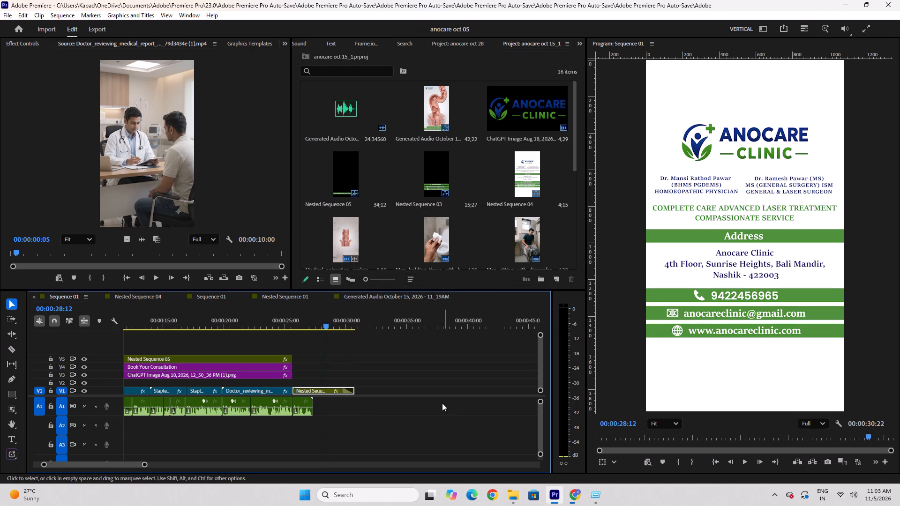
alt+scroll(442, 403, down, 4)
key(ctrl+s)
Copy the background music from the anocare oct 15_1 sequence and place it on A2 from the start of the anocare oct 05 Sequence 01.
drag(255, 313, 40, 313)
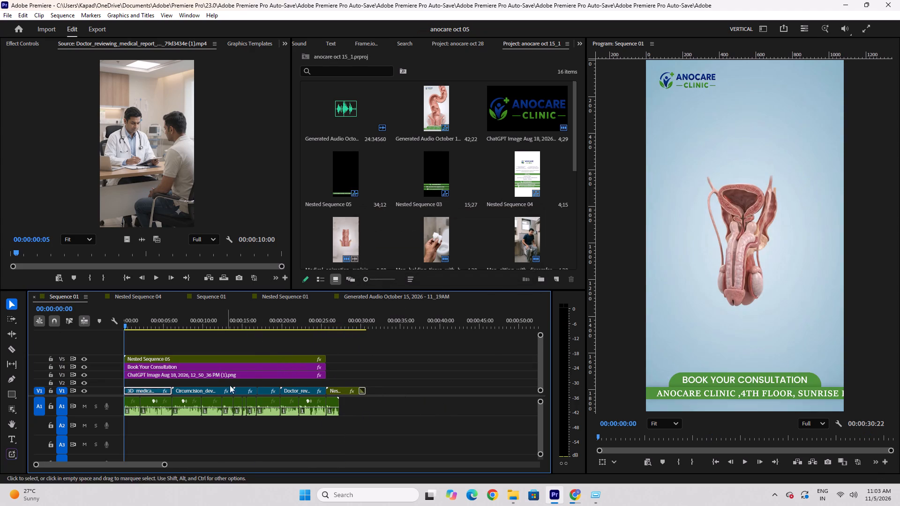
scroll(459, 190, down, 11)
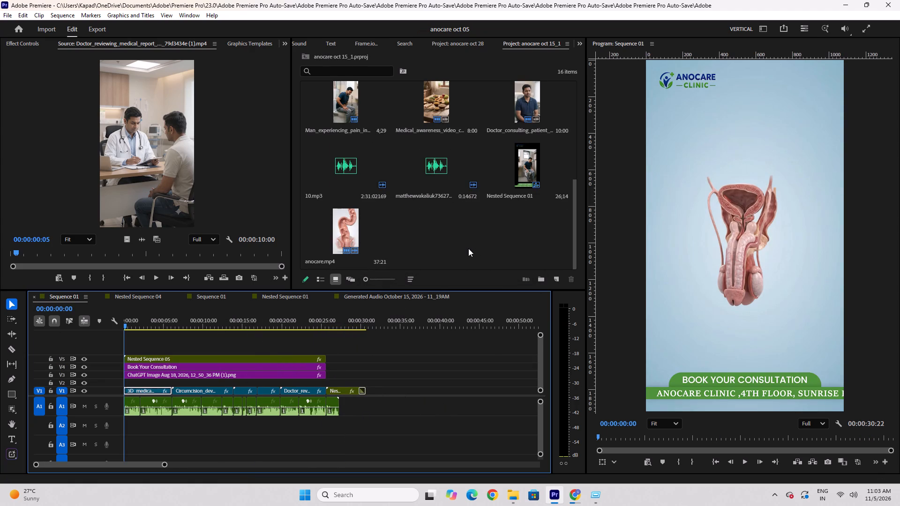
click(420, 299)
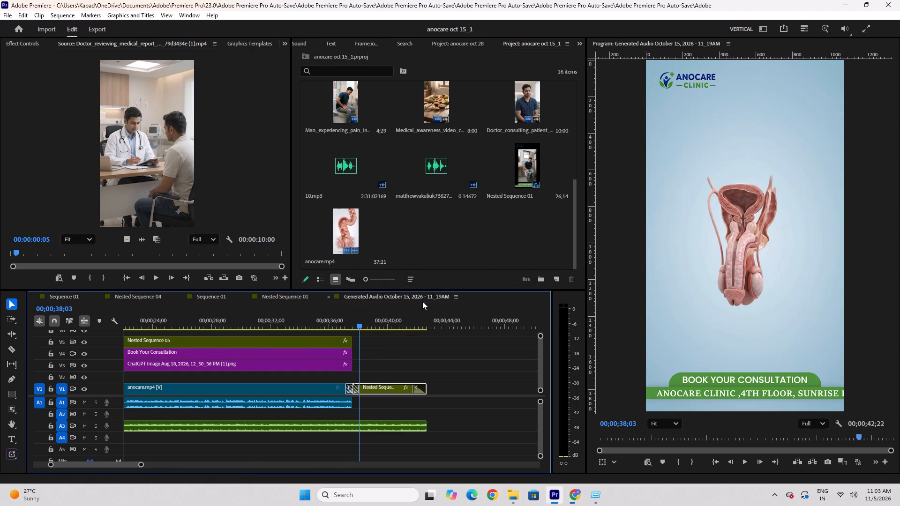
click(371, 428)
key(ctrl+c)
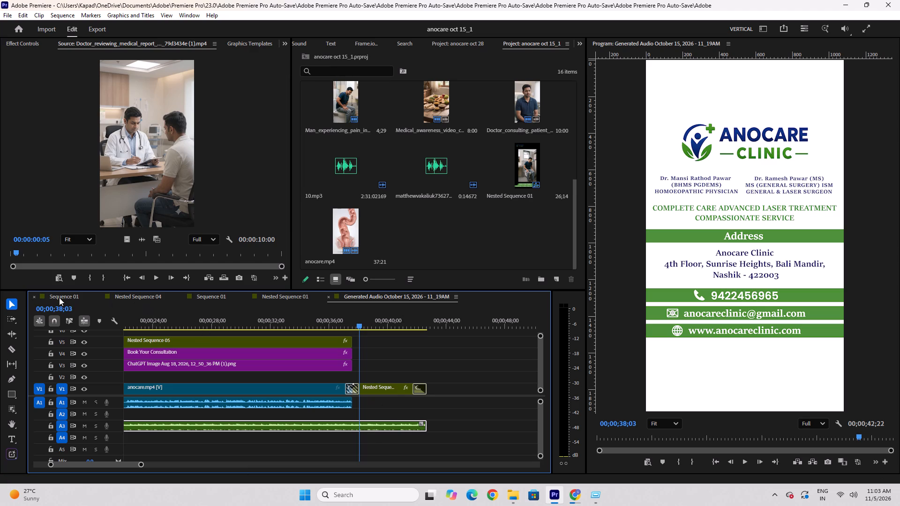
click(59, 298)
alt+scroll(399, 377, down, 7)
key(ctrl+v)
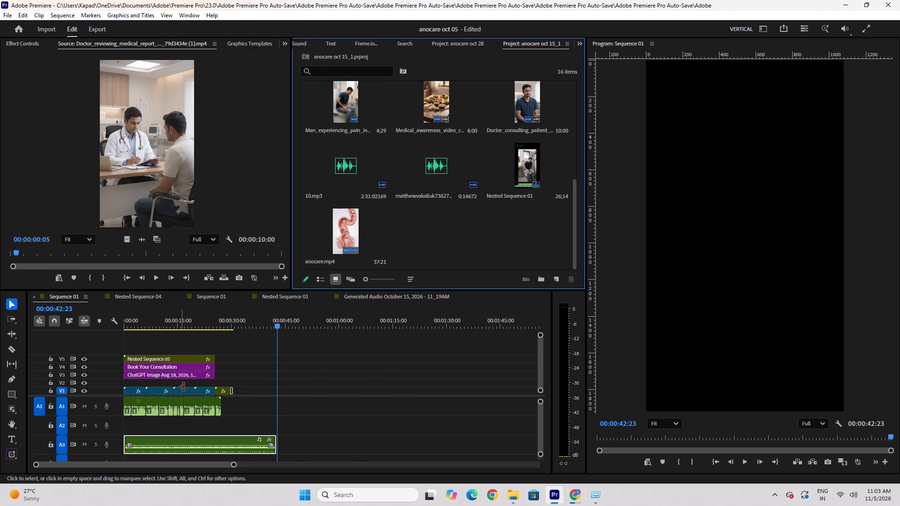
drag(225, 437, 196, 433)
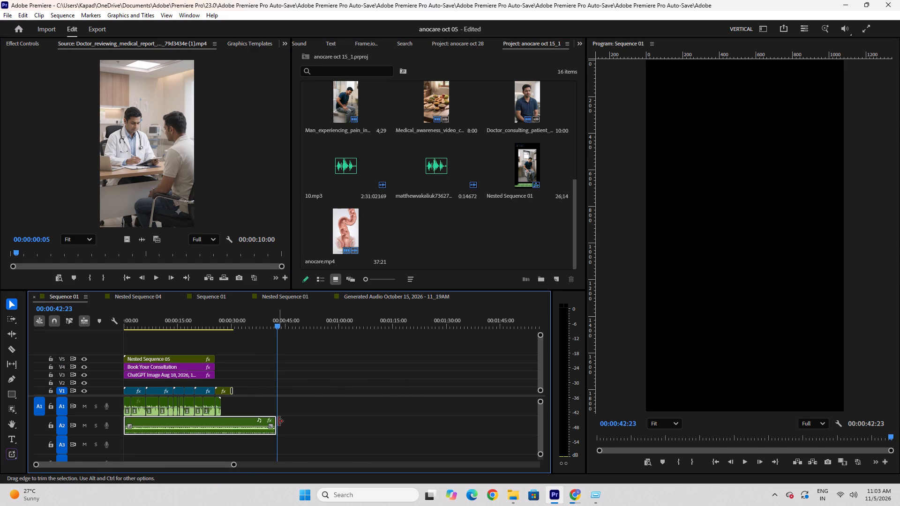
Trim the end of the A2 music to the end of the contact card and save the project.
drag(278, 419, 239, 420)
click(297, 408)
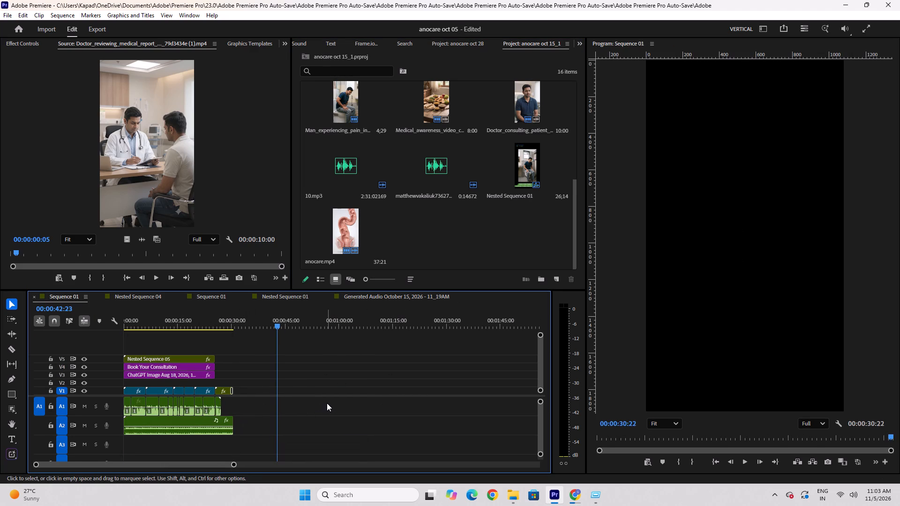
key(ctrl+s)
key(ctrl+s)
click(335, 401)
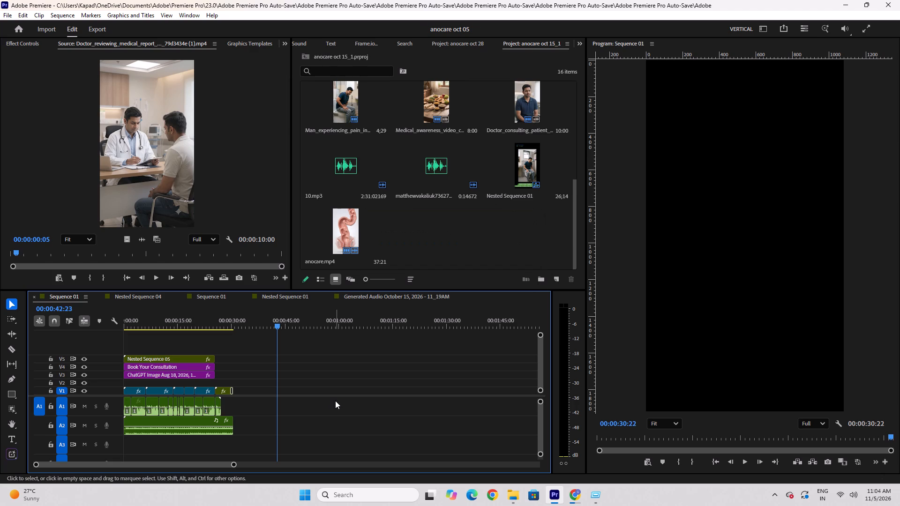
Play the opening, trim the beginning of the A2 music clip and place the clip back at the sequence start.
drag(201, 321, 0, 321)
key(space)
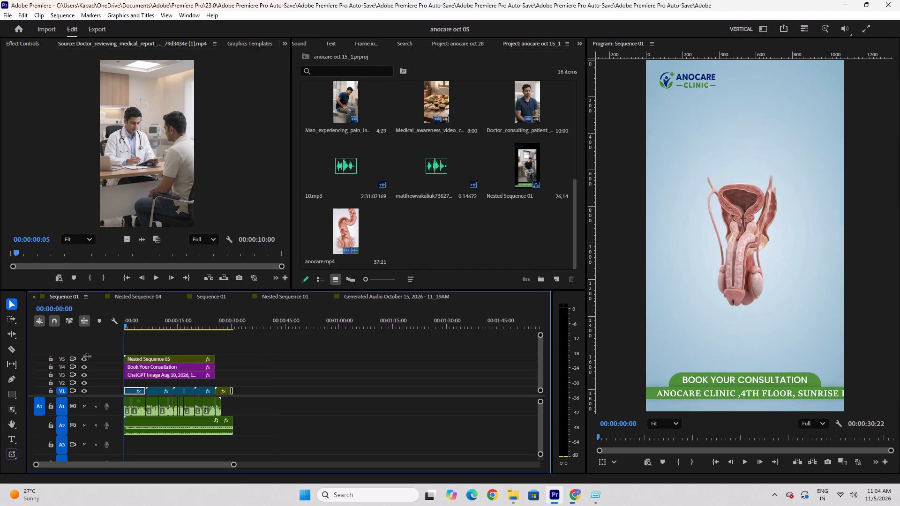
alt+scroll(185, 415, up, 20)
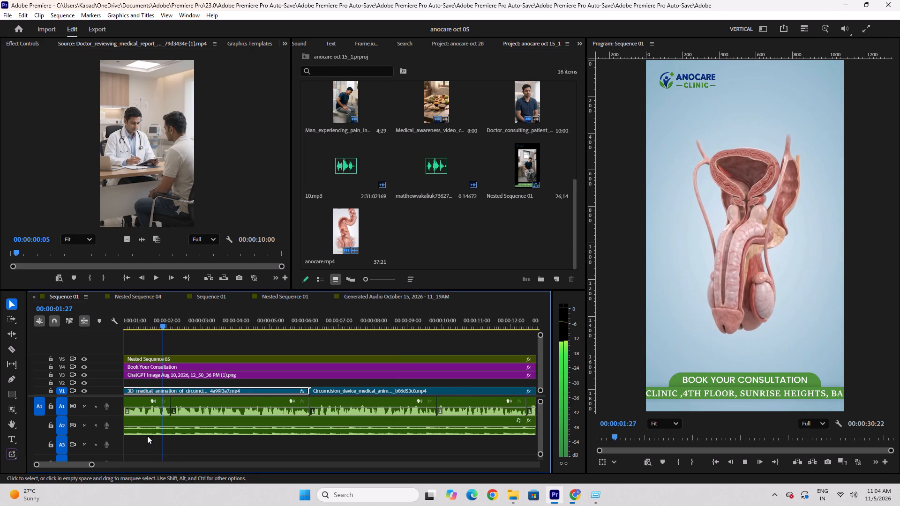
key(space)
scroll(171, 429, up, 12)
drag(130, 419, 140, 419)
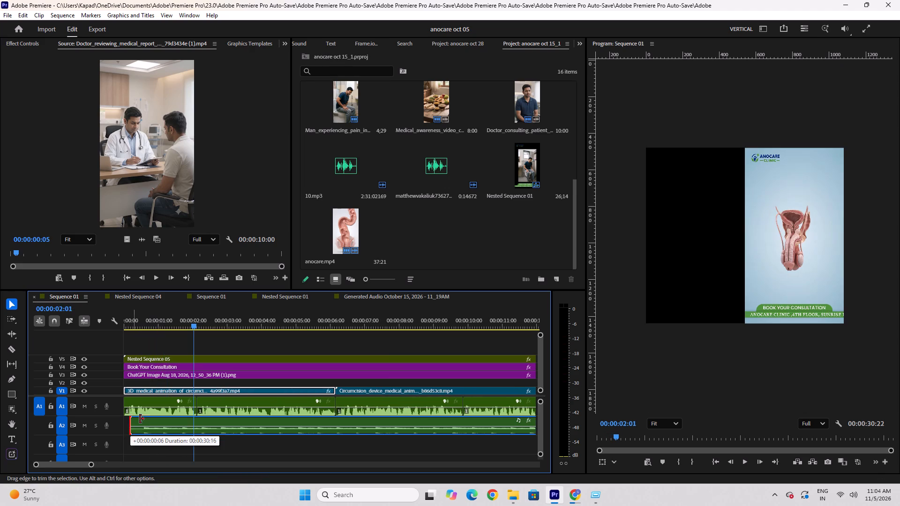
drag(140, 419, 148, 419)
drag(169, 418, 128, 418)
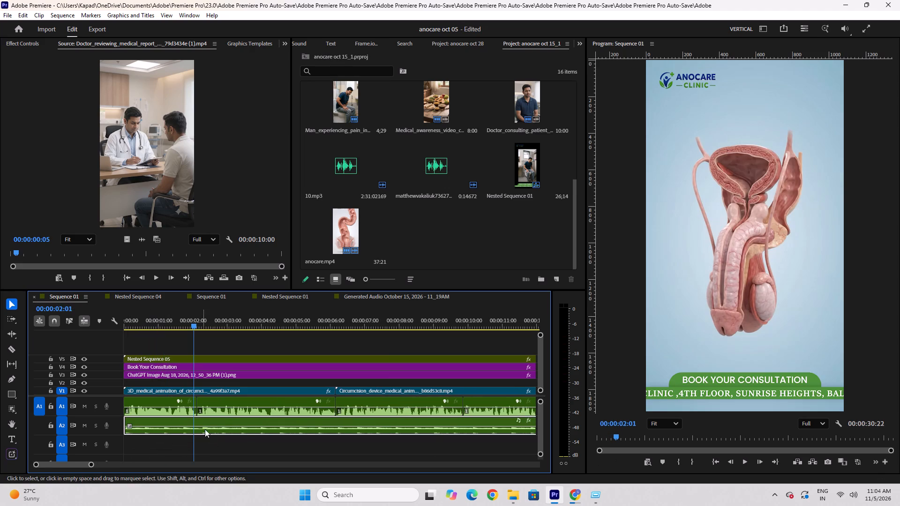
Extend the end of the A2 music to the end of the contact card and save the project.
alt+scroll(275, 416, down, 8)
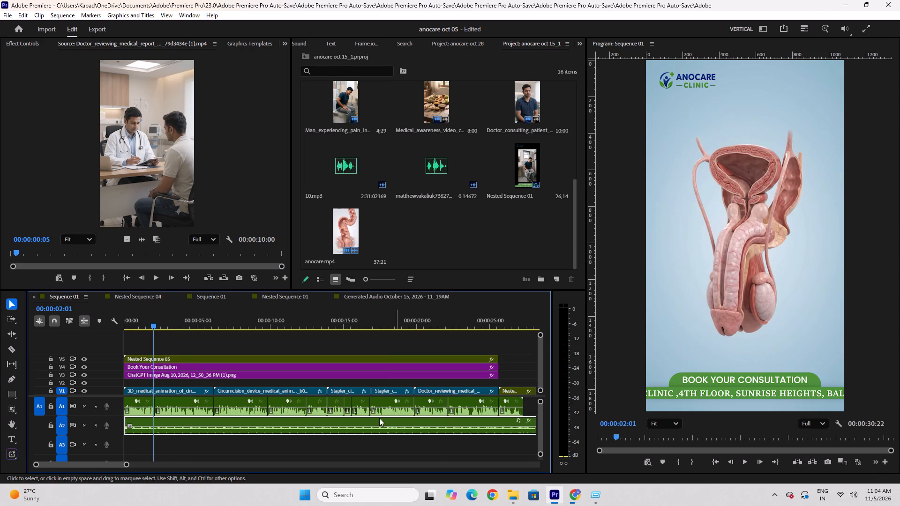
alt+scroll(378, 418, down, 6)
drag(353, 426, 360, 426)
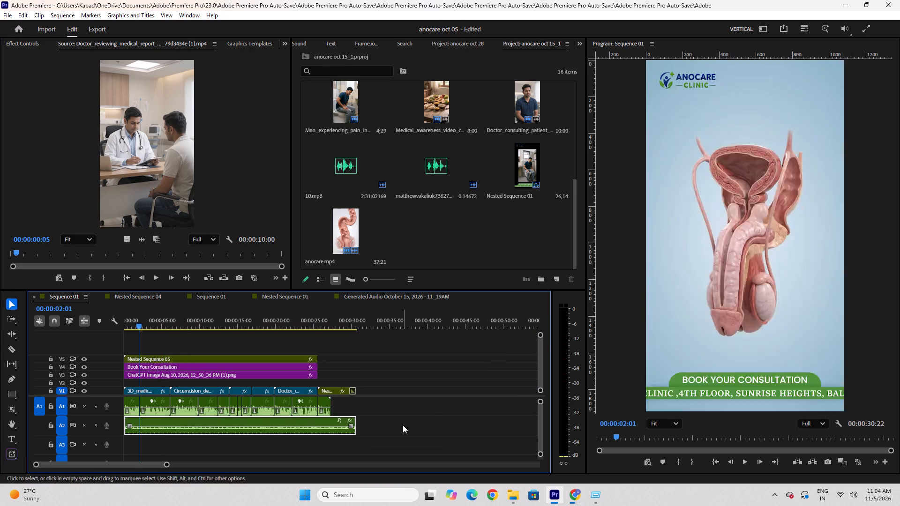
click(403, 425)
alt+scroll(388, 420, up, 4)
key(ctrl+s)
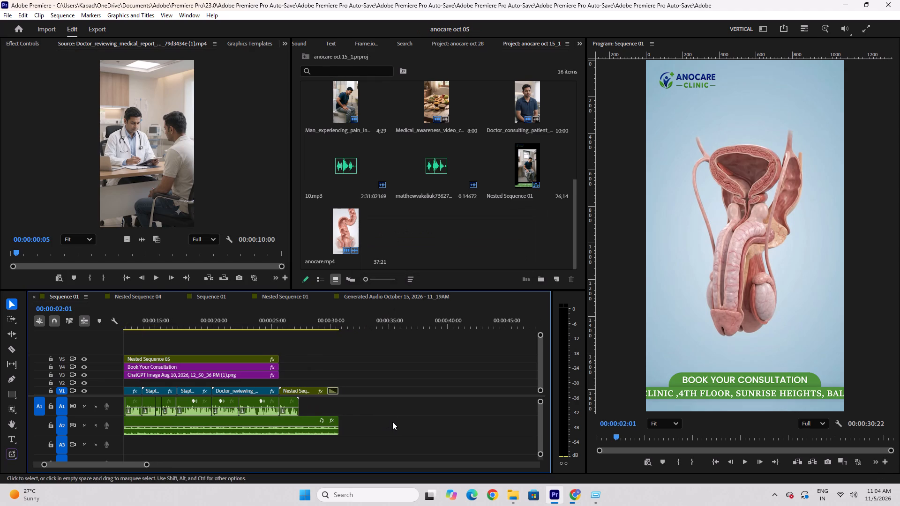
click(392, 422)
alt+scroll(381, 430, up, 4)
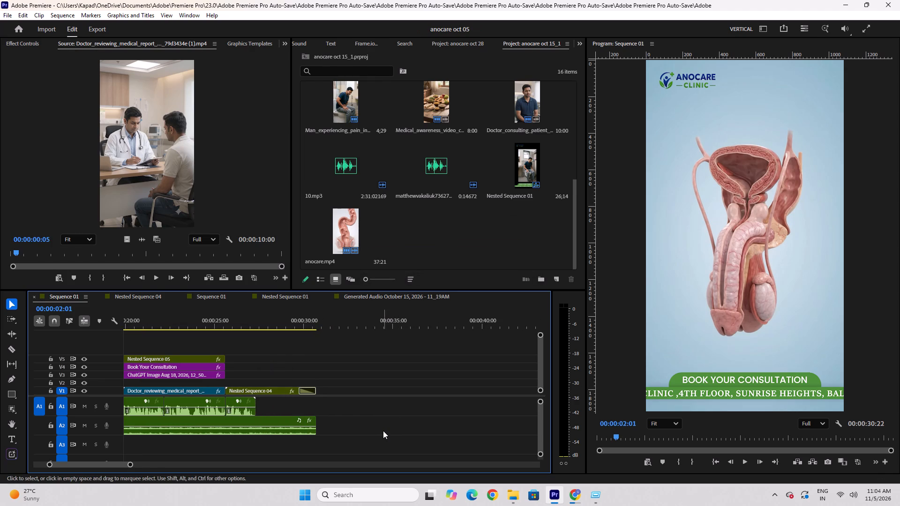
key(ctrl+s)
click(396, 407)
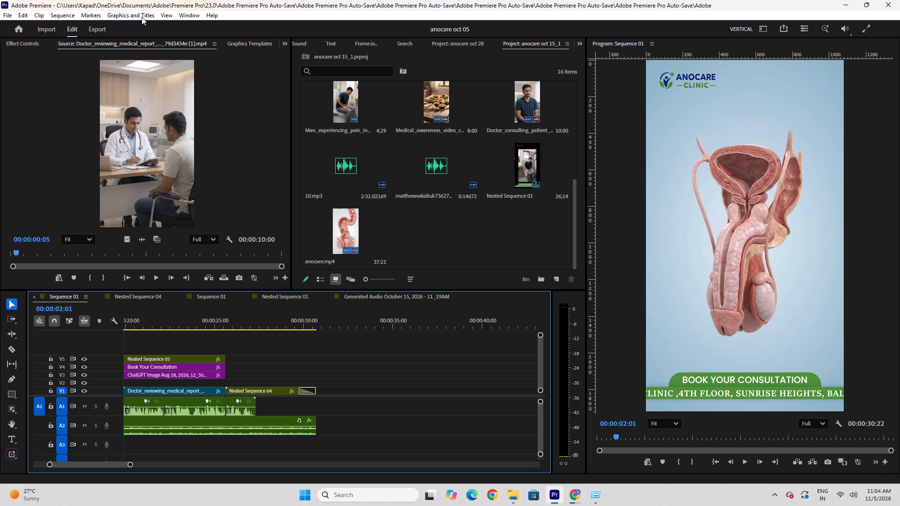
Start exporting Sequence 01 and create a folder named nov inside the ANOCARE CLINIC render folder for the output.
click(99, 30)
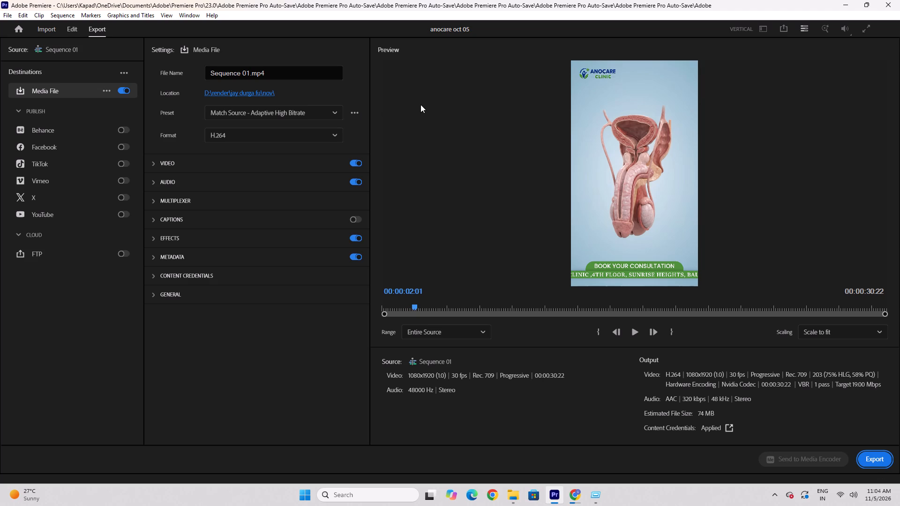
click(257, 91)
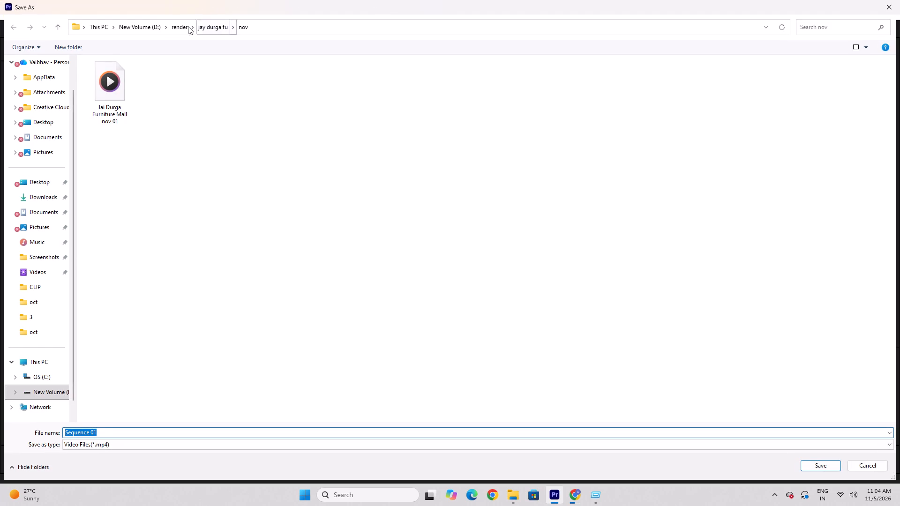
click(184, 26)
double_click(164, 91)
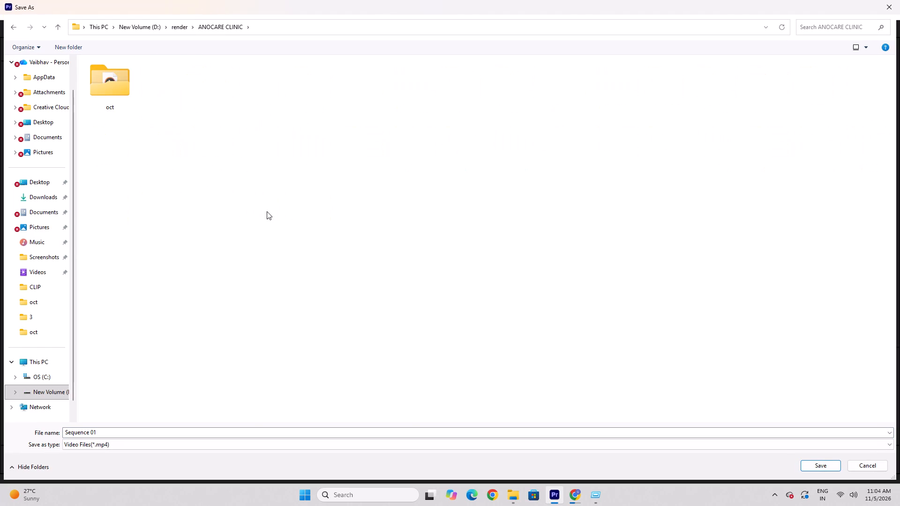
click(267, 211)
key(ctrl+shift+n)
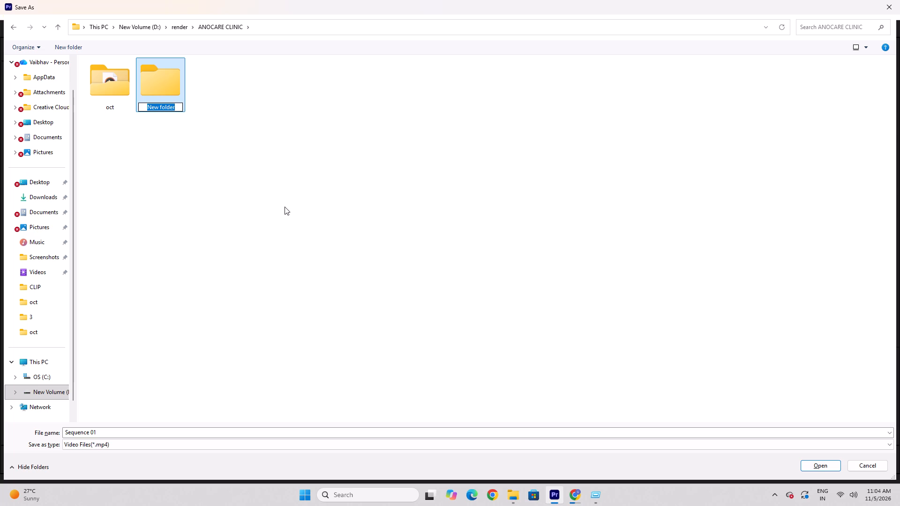
text(nov)
key(Return)
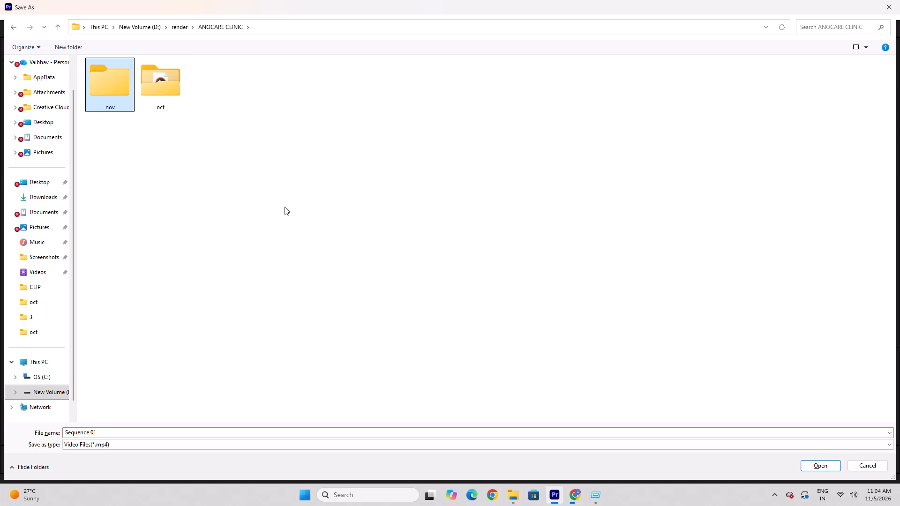
key(Return)
Set the export file to ANOCARE CLINIC nov.01 in the new nov folder, basing the name on the first October render.
drag(327, 197, 354, 181)
double_click(157, 75)
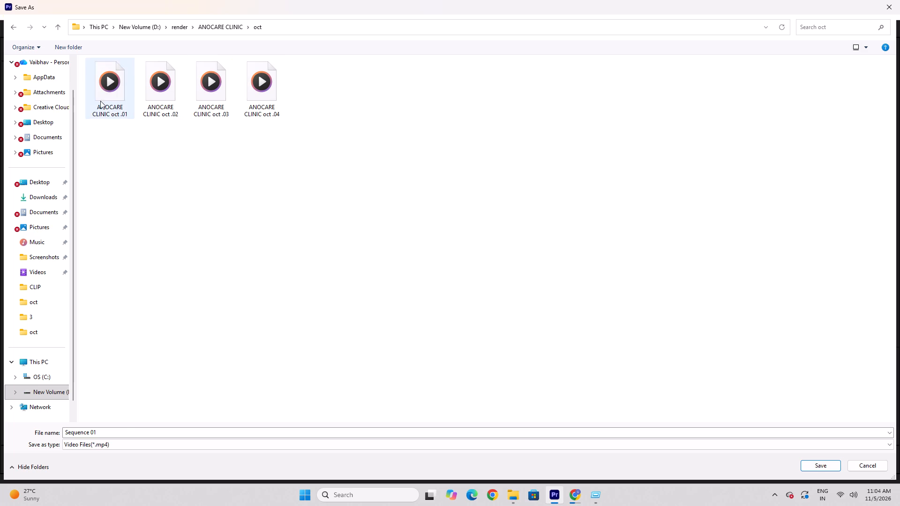
click(103, 88)
click(214, 175)
double_click(122, 81)
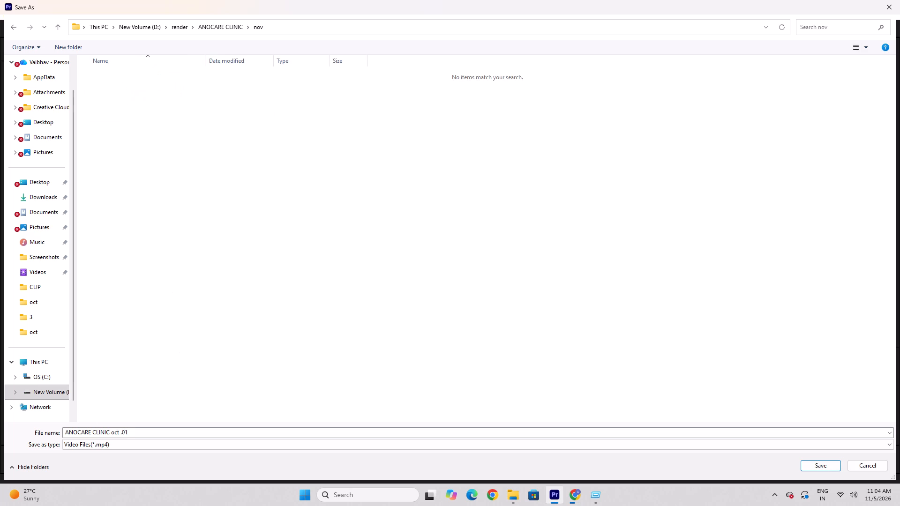
double_click(113, 434)
text(nov)
key(Return)
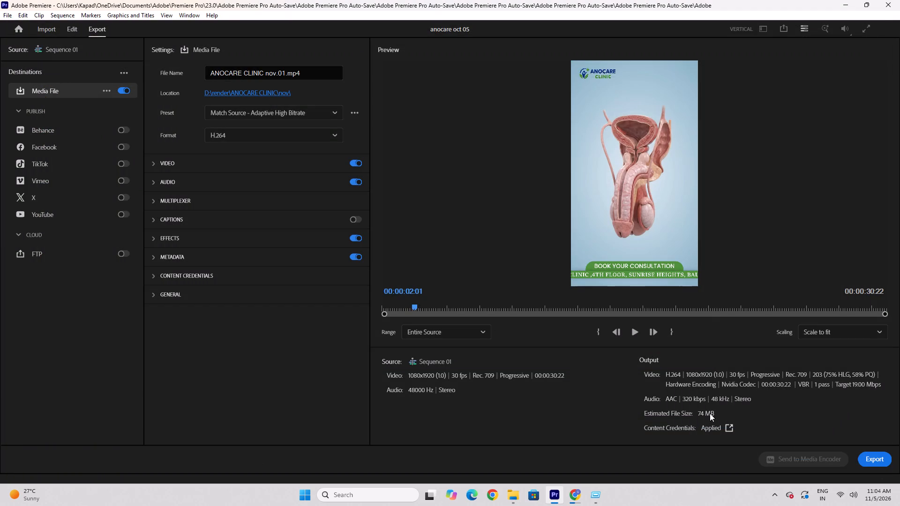
Export Sequence 01 as H.264 with the Match Source - Adaptive High Bitrate preset.
click(866, 451)
click(871, 455)
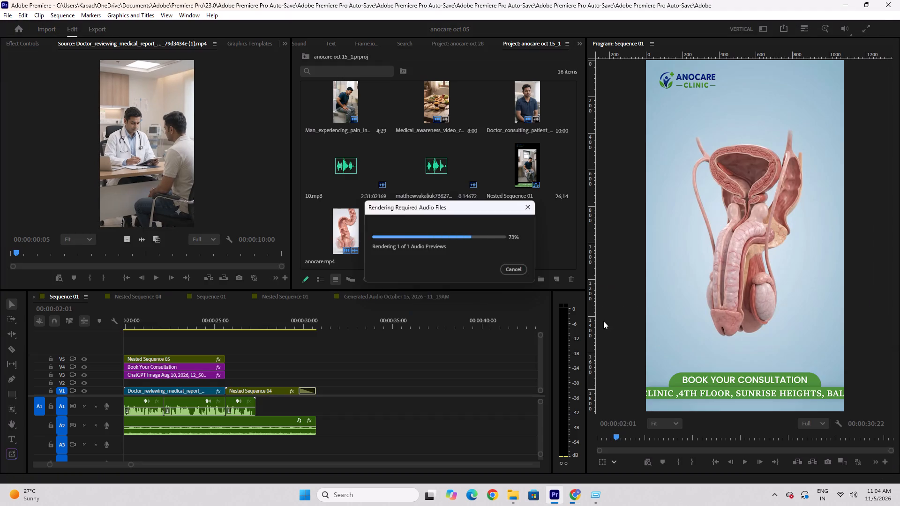
Dismiss the Run dialog and check the generated videos in the person-named folder inside Cz on the C: drive.
key(alt+Tab)
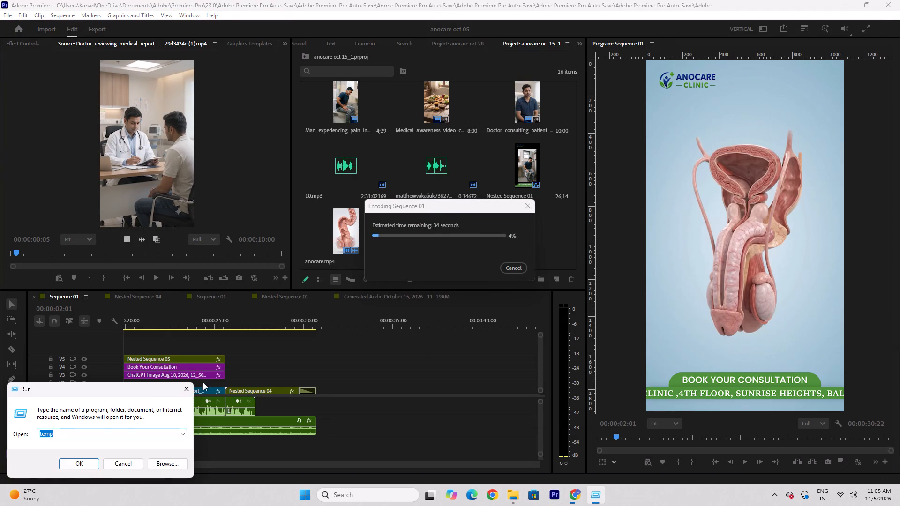
click(191, 386)
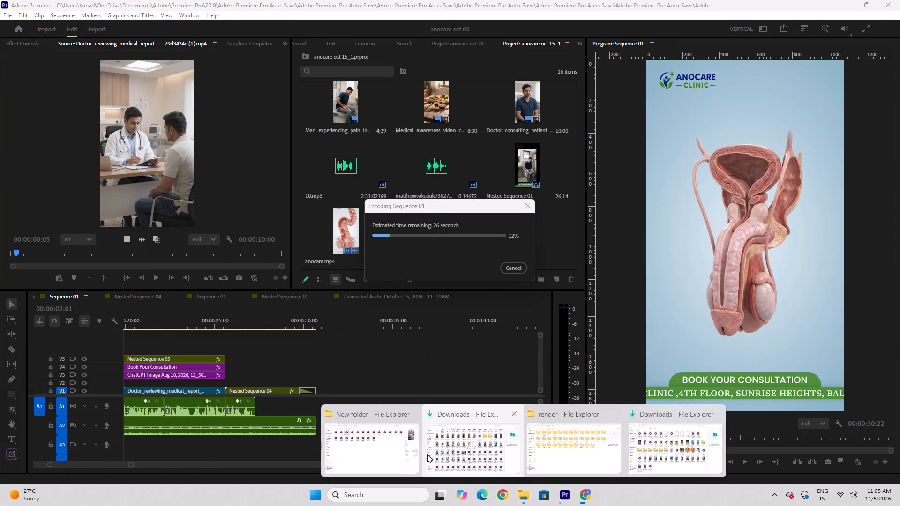
click(372, 453)
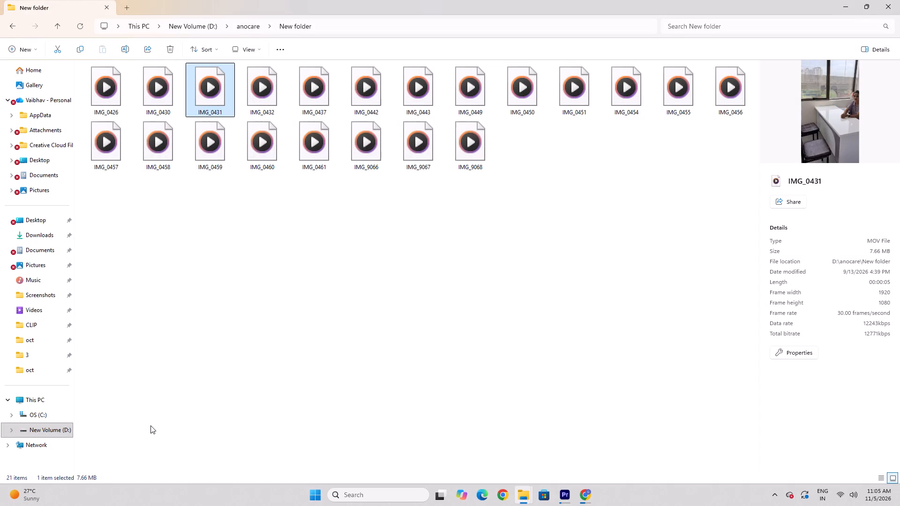
click(26, 413)
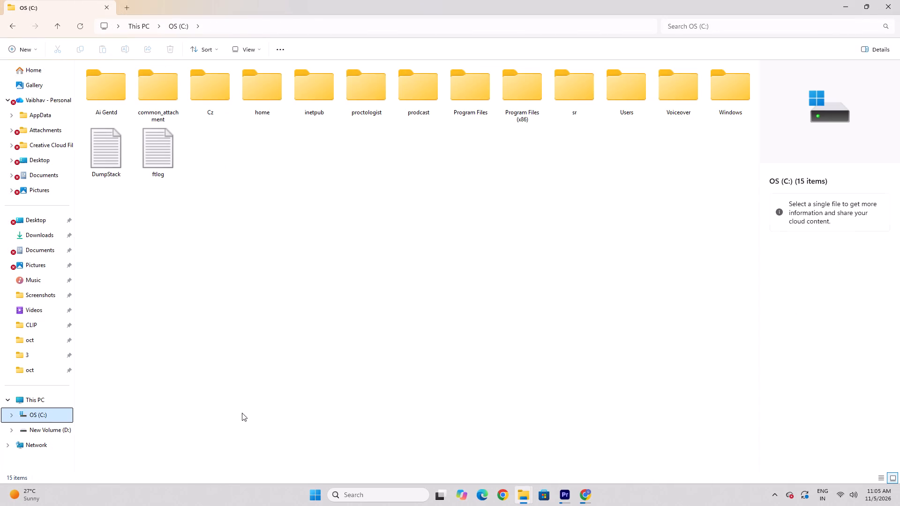
double_click(211, 93)
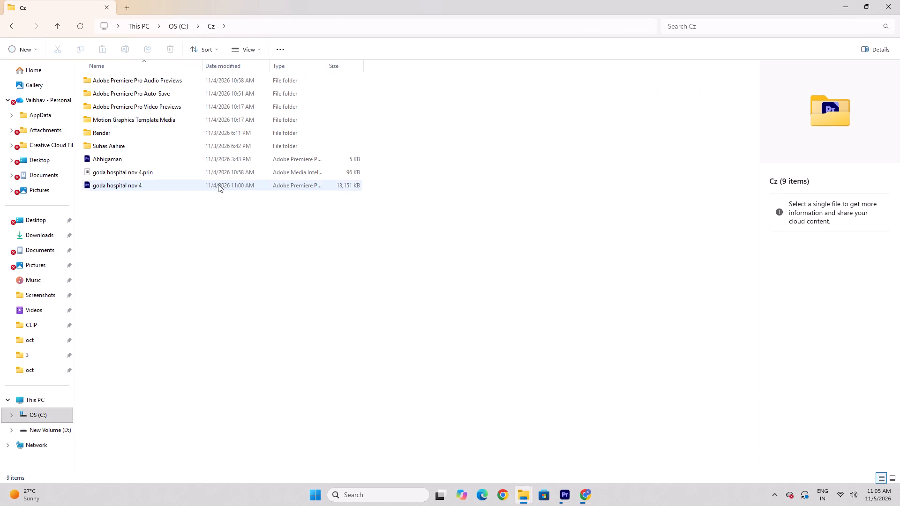
double_click(134, 142)
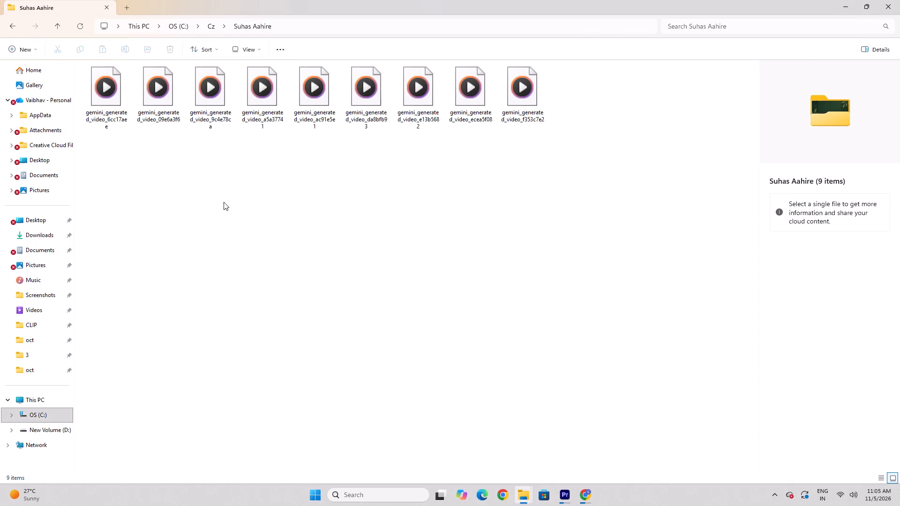
drag(488, 220, 496, 221)
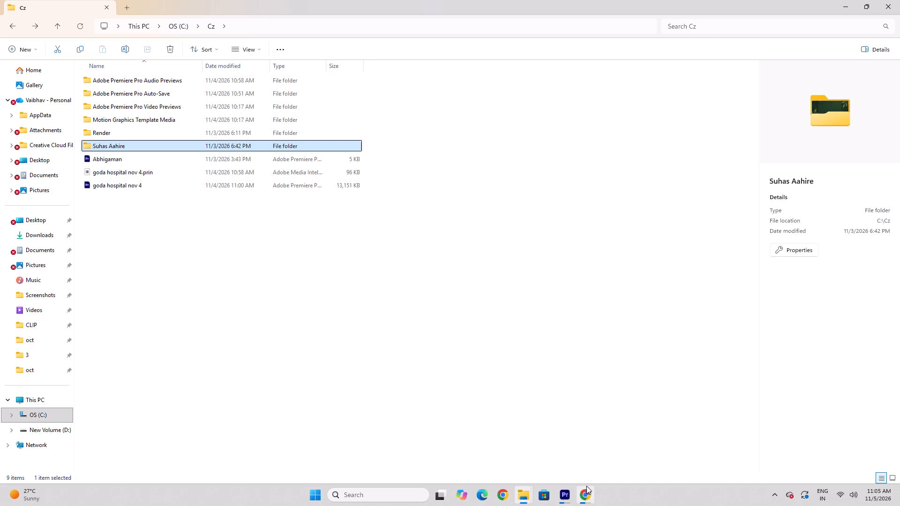
Switch to Chrome, search for "we share" in a new tab and open the WeTransfer site.
click(586, 486)
click(744, 7)
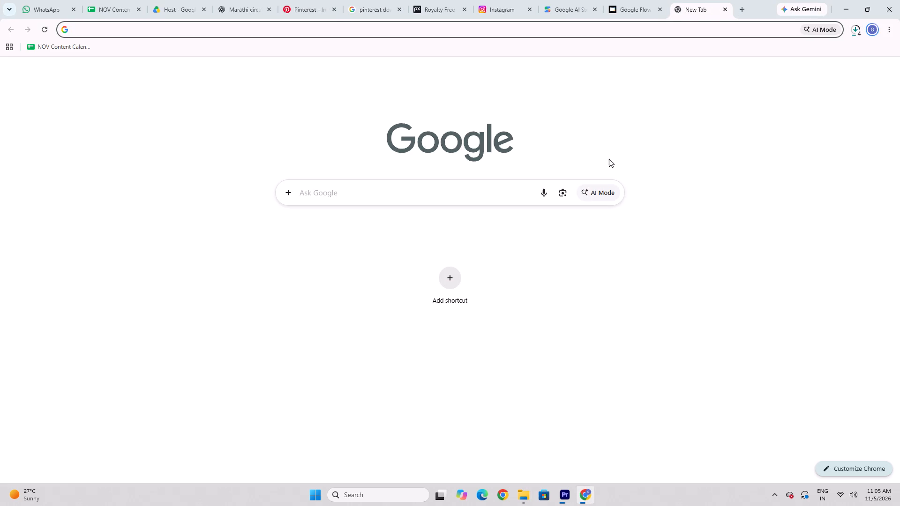
text(we)
key(space)
text(s)
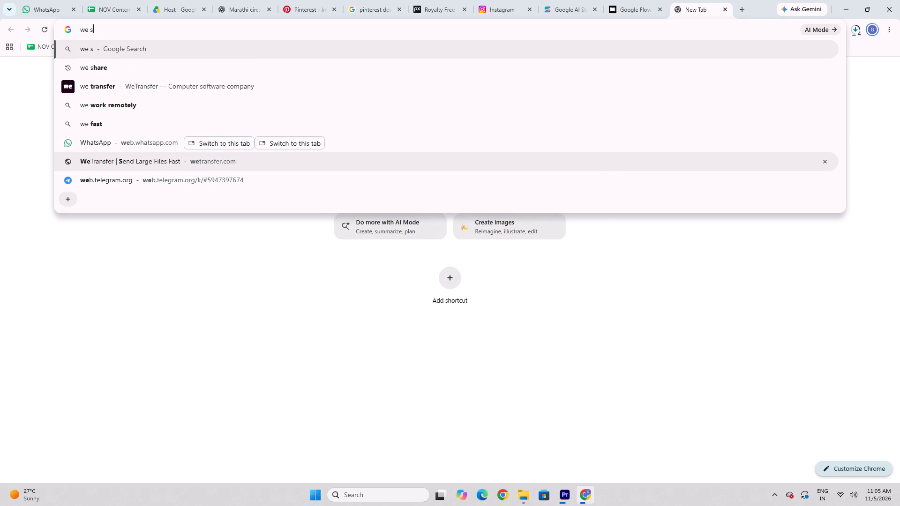
click(120, 66)
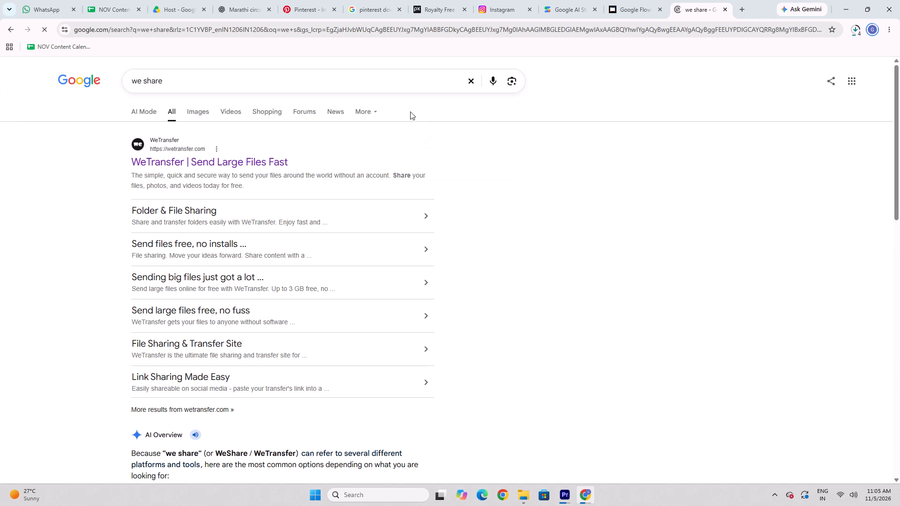
click(240, 158)
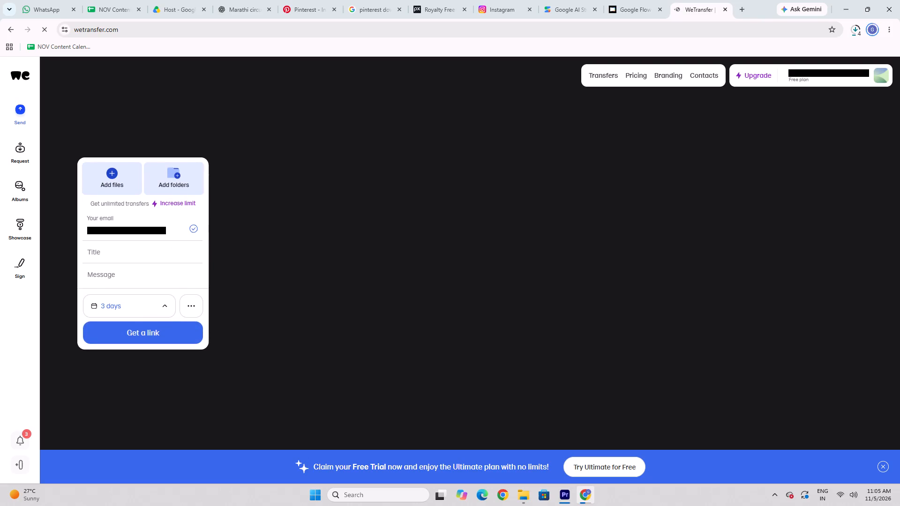
Add all the gemini_generated_video files from the person-named folder inside C:\Cz to the WeTransfer transfer.
click(112, 180)
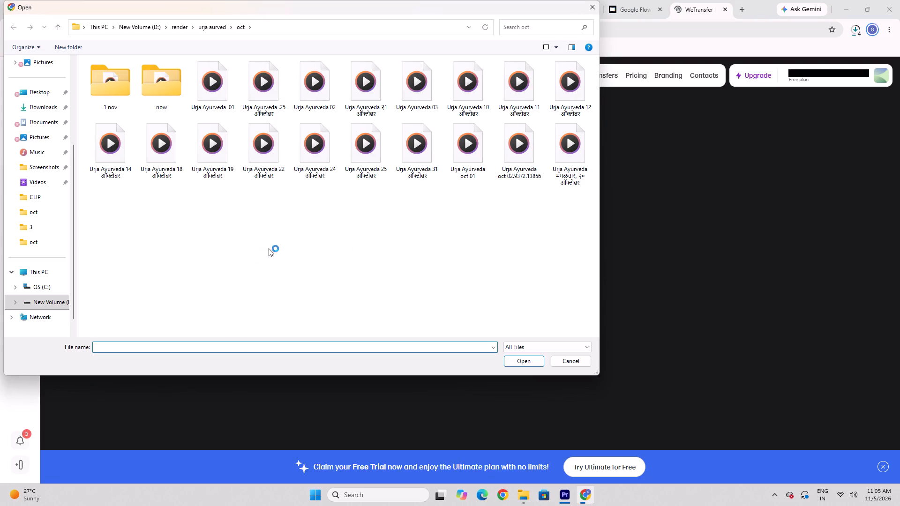
click(174, 30)
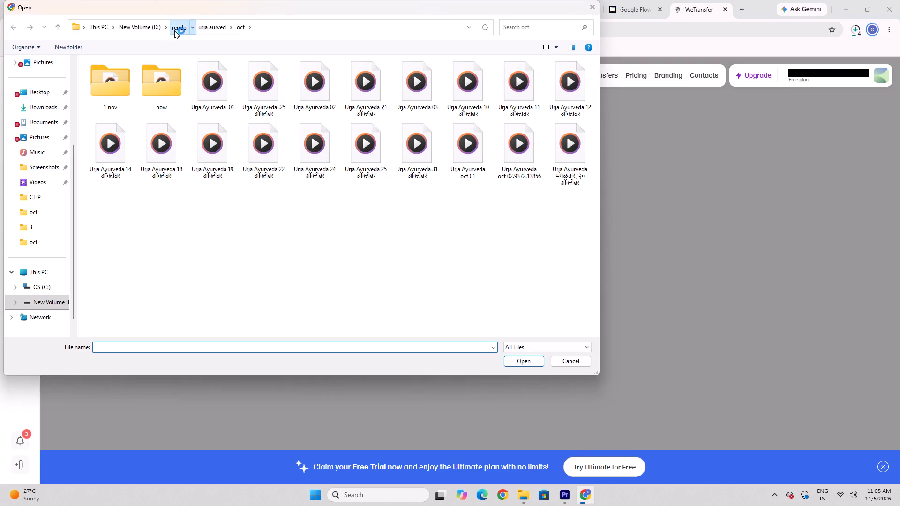
click(45, 284)
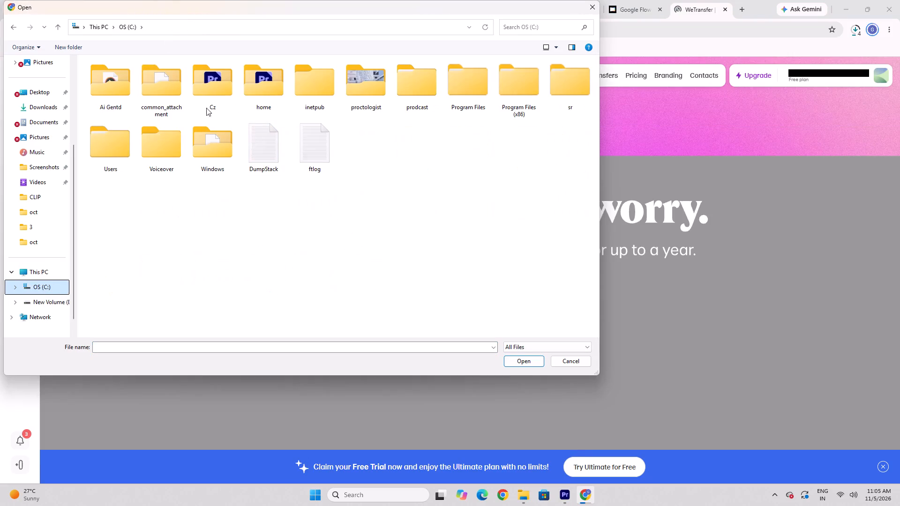
double_click(217, 92)
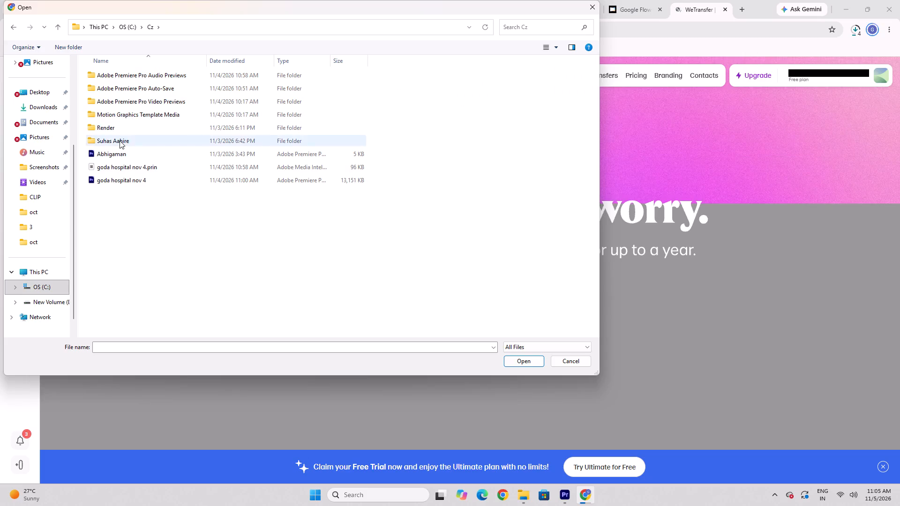
click(120, 141)
click(524, 362)
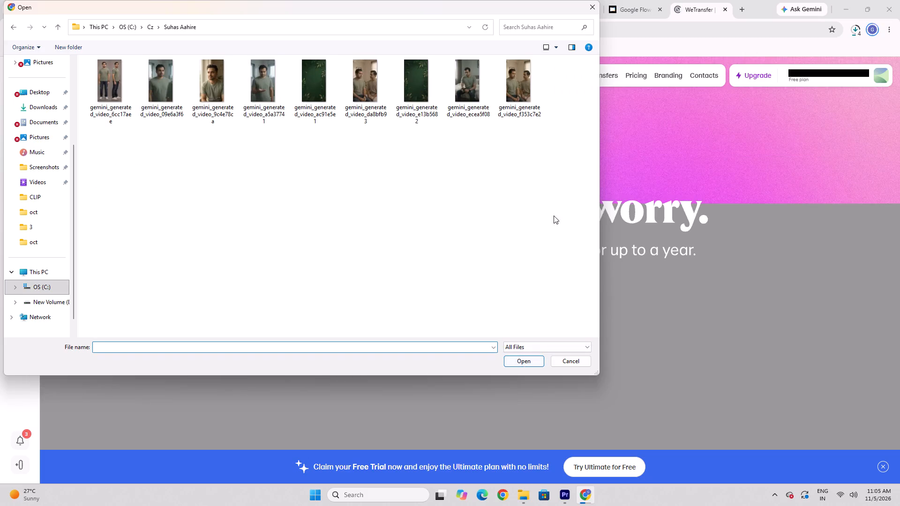
drag(554, 216, 112, 84)
click(513, 362)
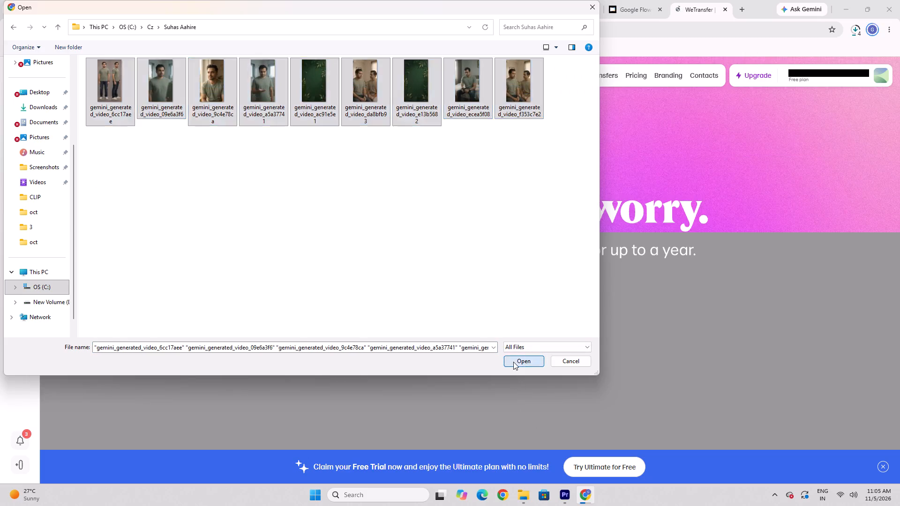
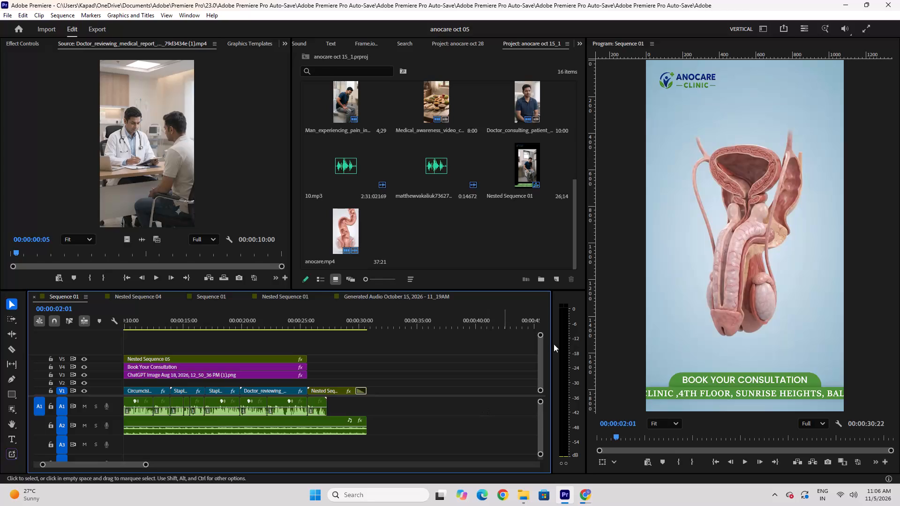
Close Adobe Premiere Pro along with its open anocare projects.
click(899, 0)
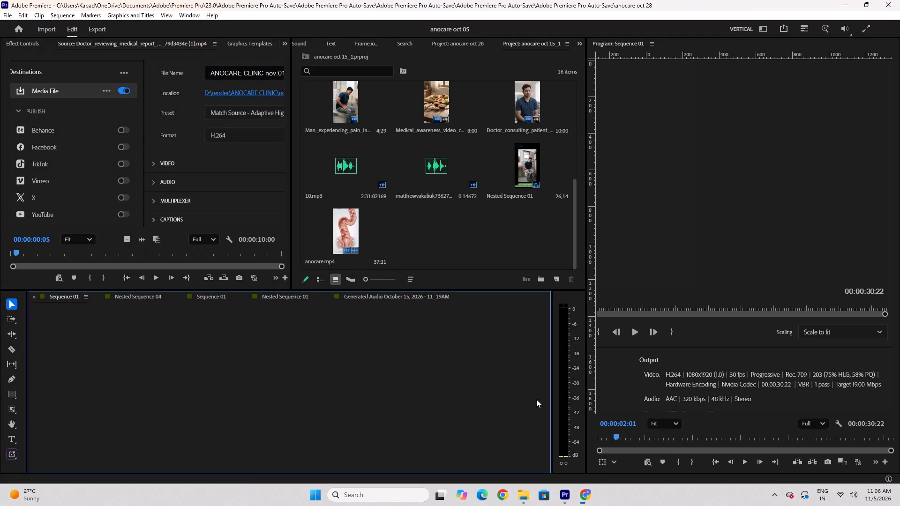